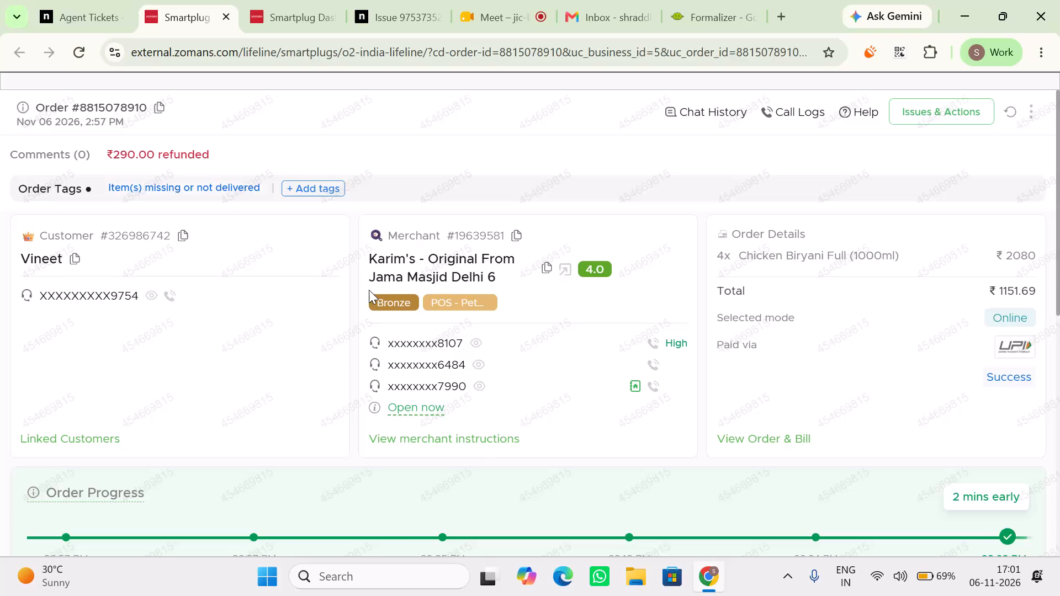
pyautogui.click(93, 0)
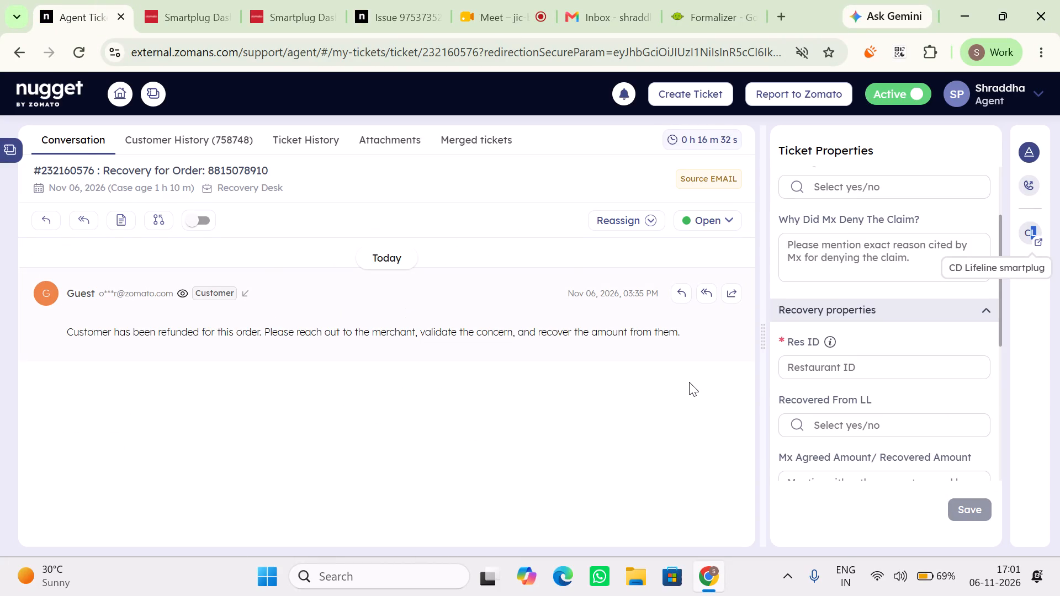
pyautogui.scroll(3, 689, 382)
pyautogui.scroll(4, 879, 253)
pyautogui.click(841, 244)
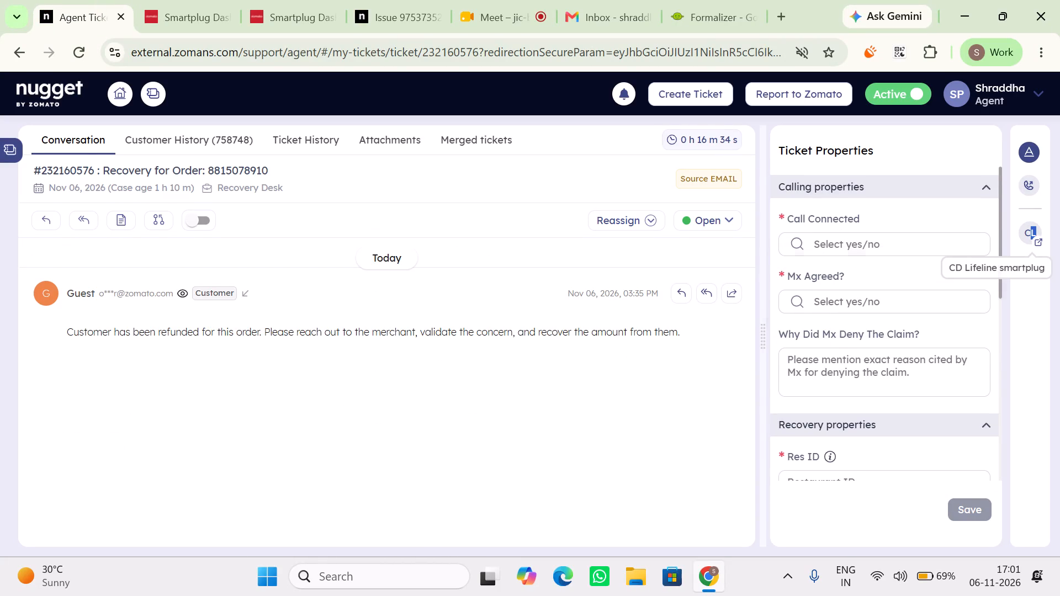
pyautogui.click(799, 279)
pyautogui.click(858, 291)
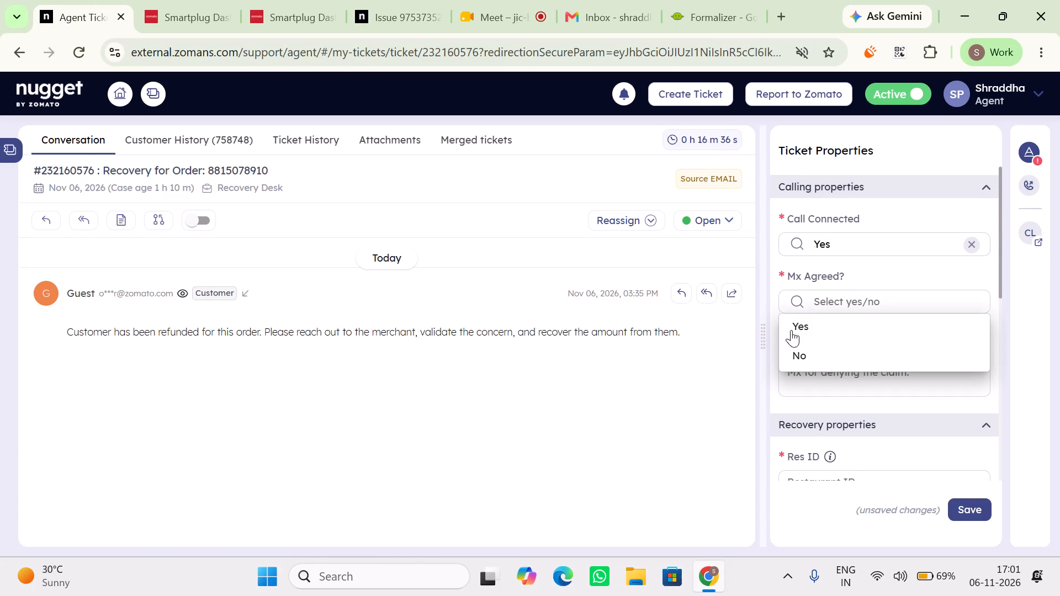
pyautogui.click(225, 0)
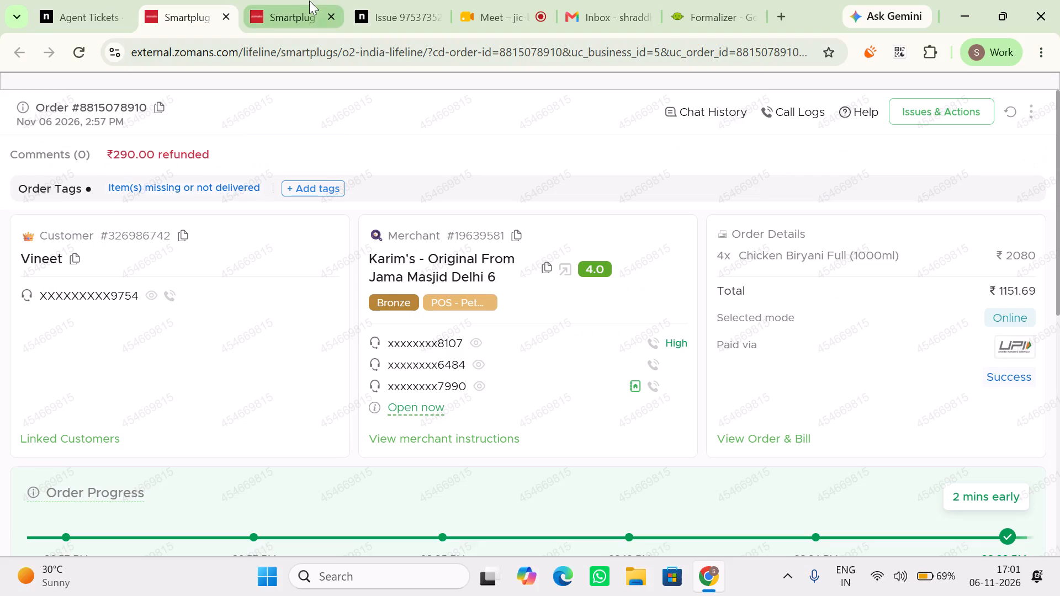
pyautogui.click(825, 109)
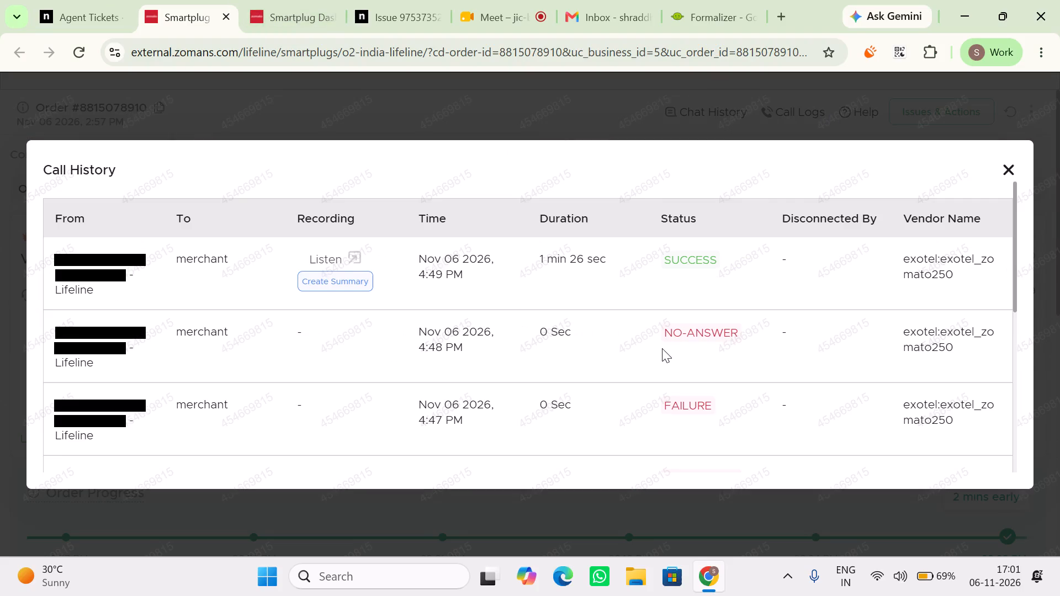
pyautogui.scroll(-2, 527, 349)
pyautogui.scroll(1, 527, 349)
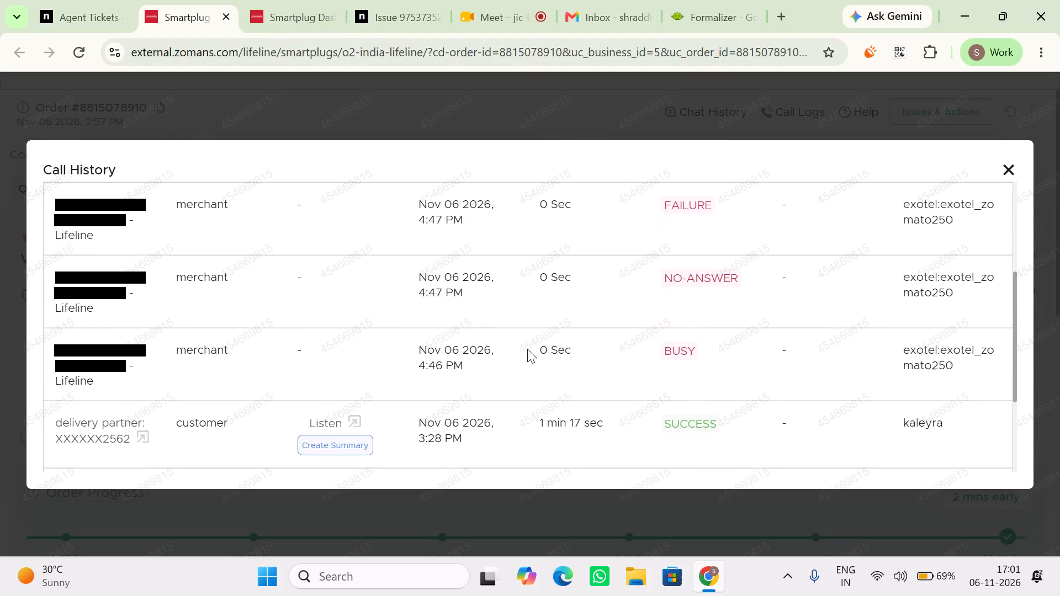
pyautogui.scroll(3, 527, 349)
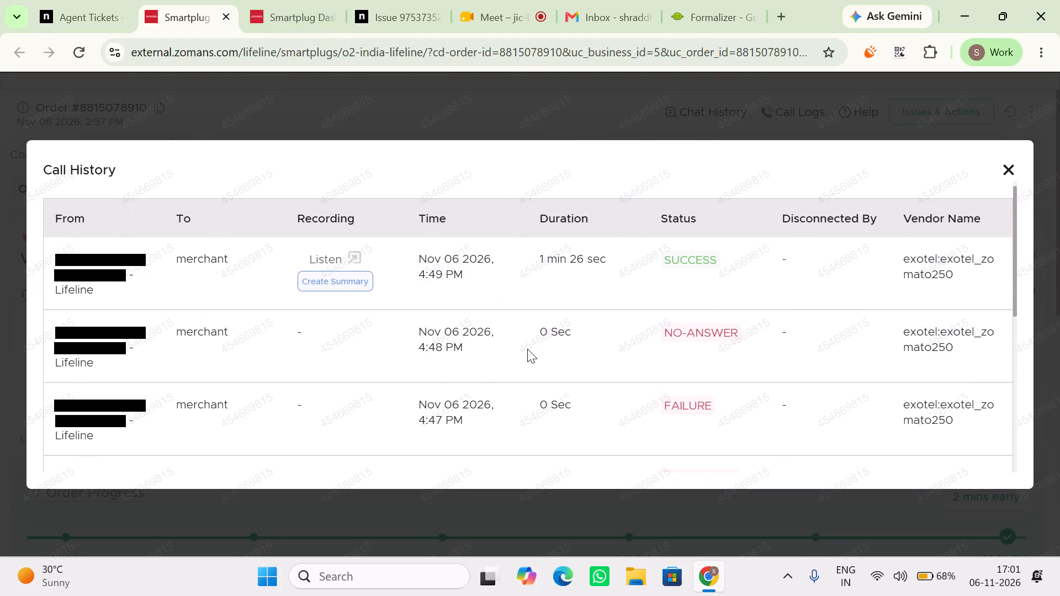
pyautogui.scroll(1, 527, 349)
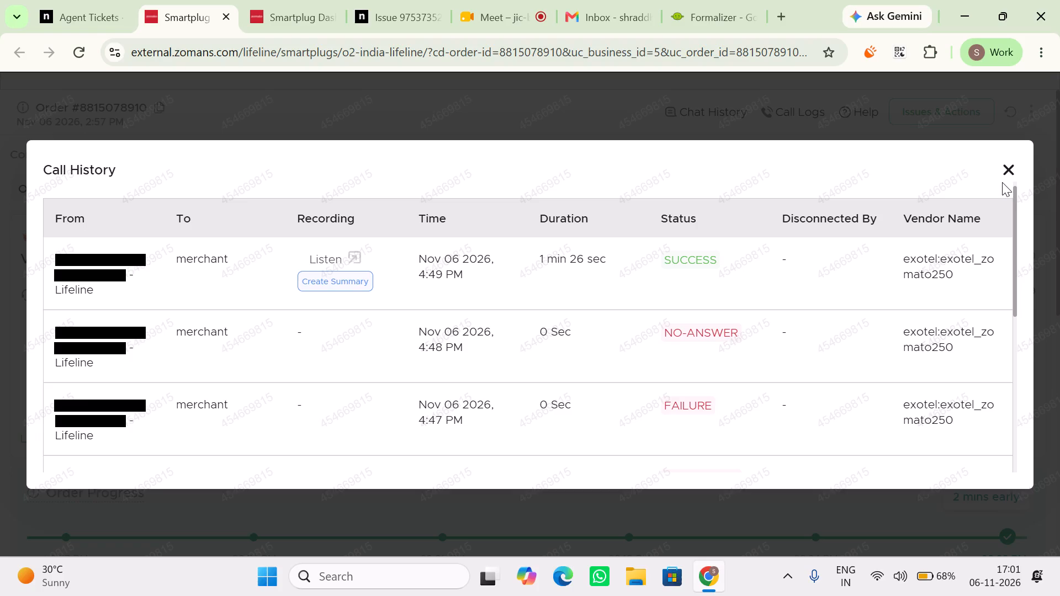
pyautogui.click(1002, 182)
pyautogui.click(1014, 174)
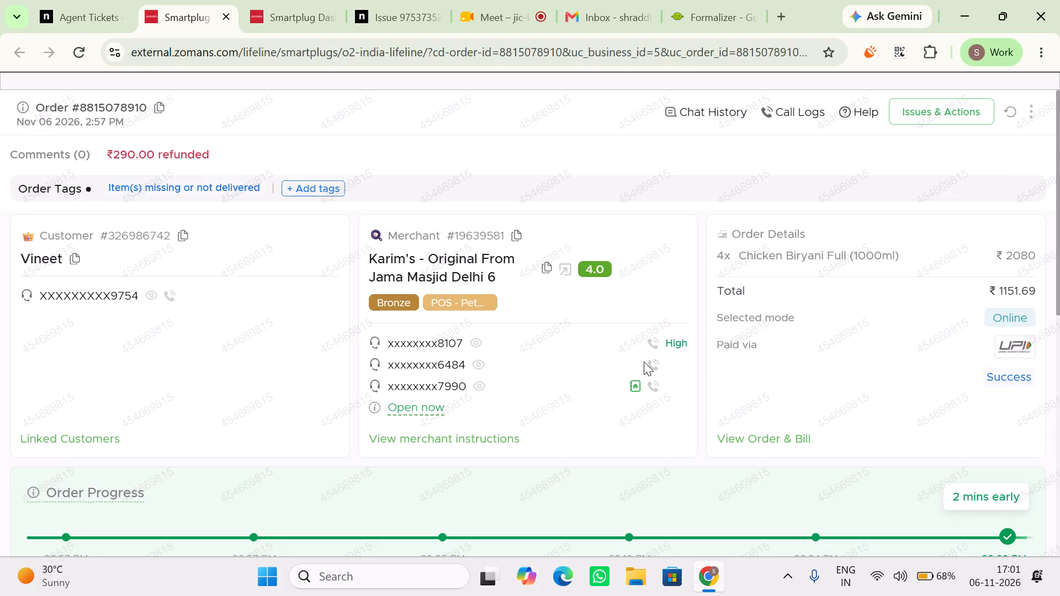
# Place a callback call to the merchant's second listed contact number.
pyautogui.click(656, 365)
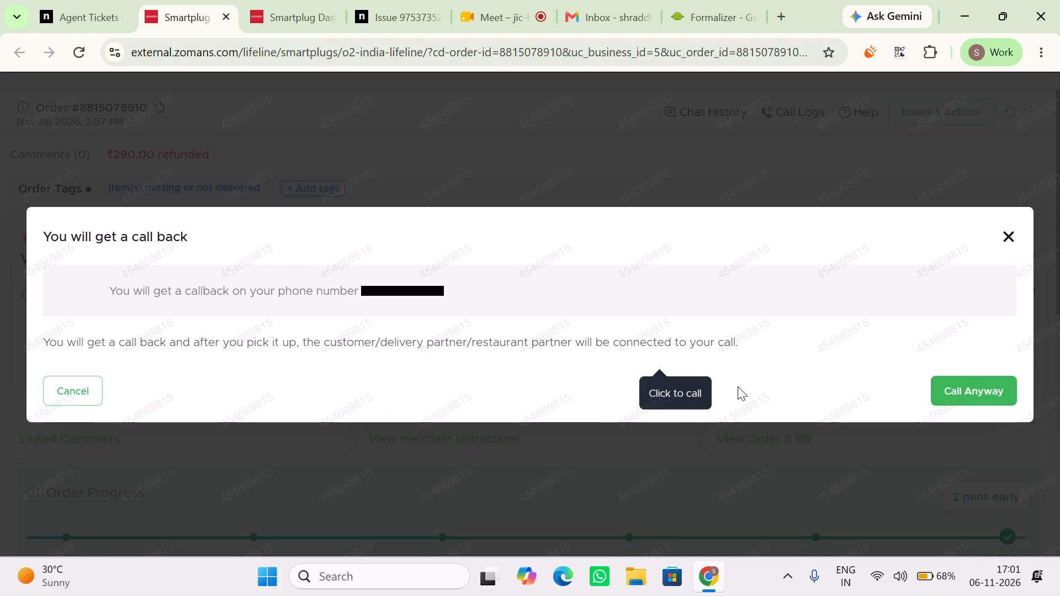
pyautogui.click(996, 397)
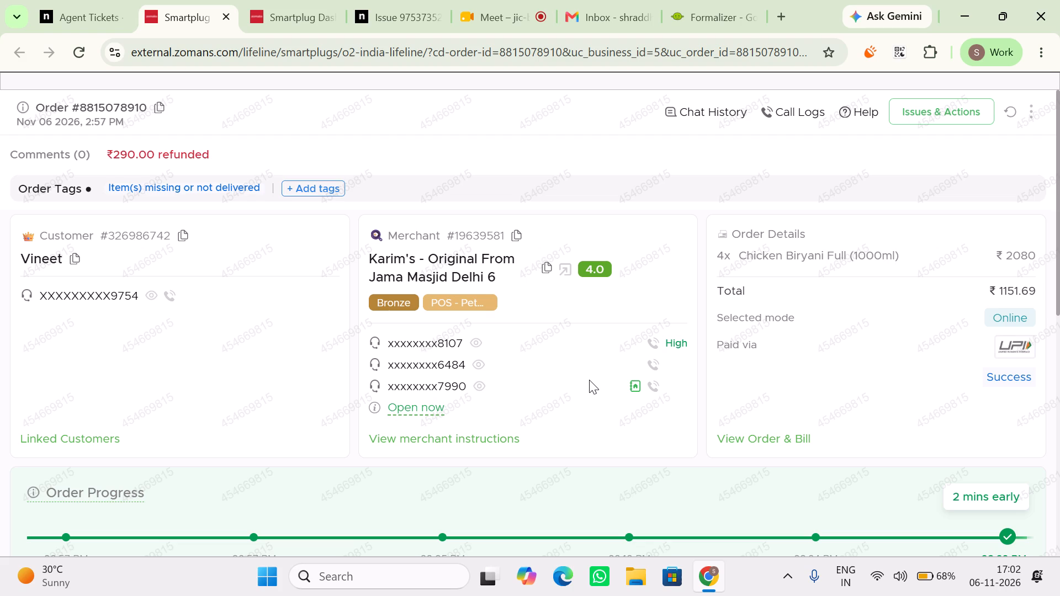
# Examine the tags log behind the order's Item(s) missing or not delivered tag and close it.
pyautogui.click(224, 192)
pyautogui.scroll(-4, 288, 379)
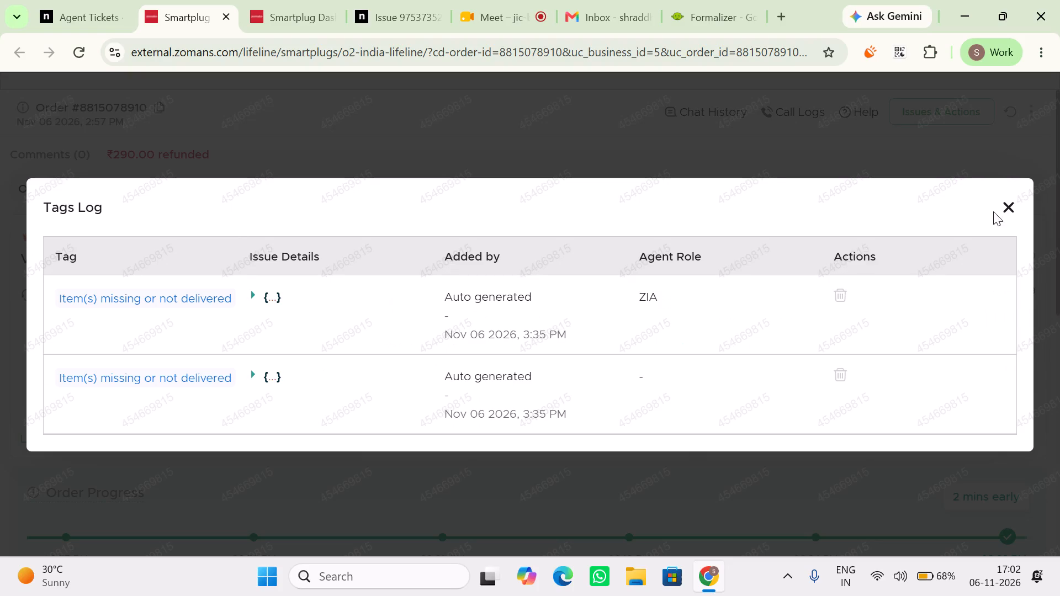
pyautogui.click(1009, 210)
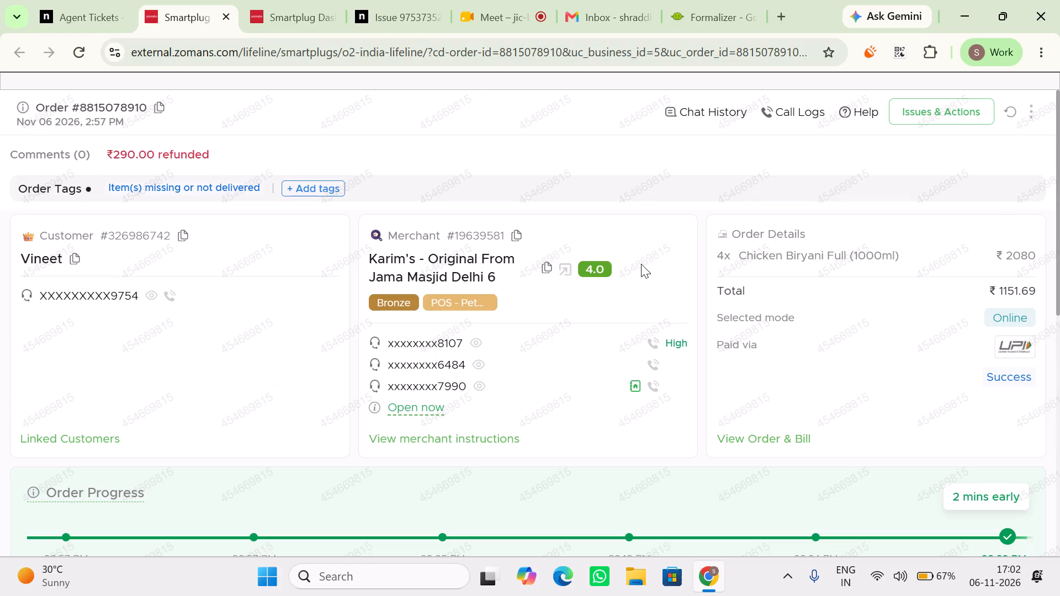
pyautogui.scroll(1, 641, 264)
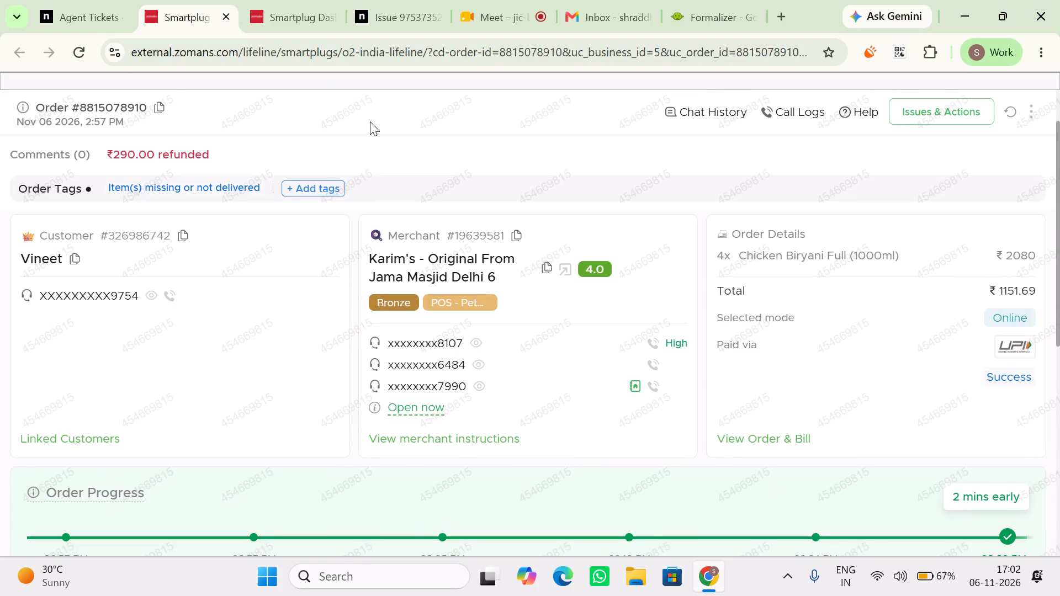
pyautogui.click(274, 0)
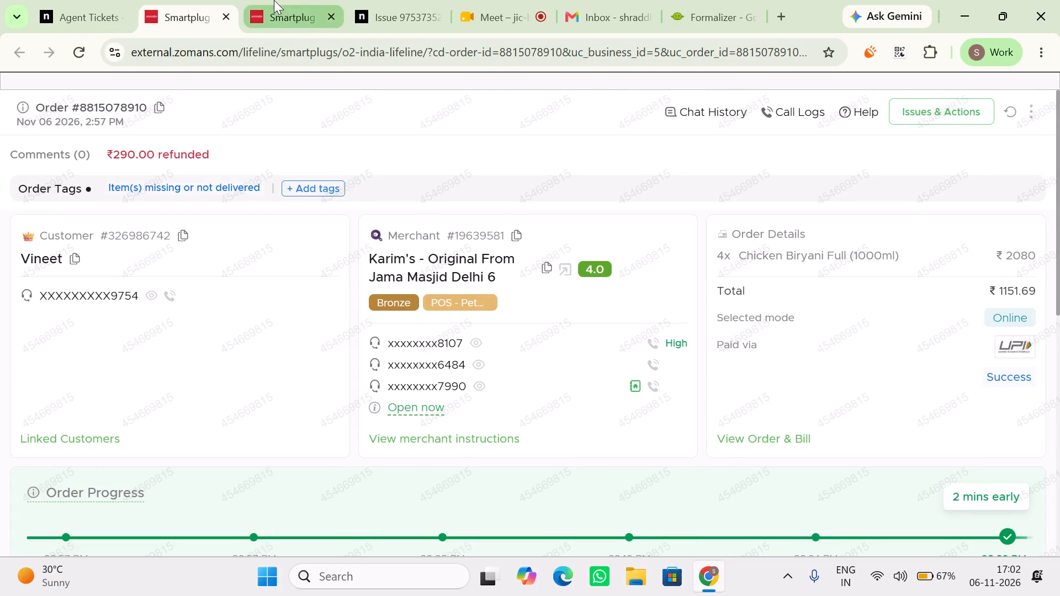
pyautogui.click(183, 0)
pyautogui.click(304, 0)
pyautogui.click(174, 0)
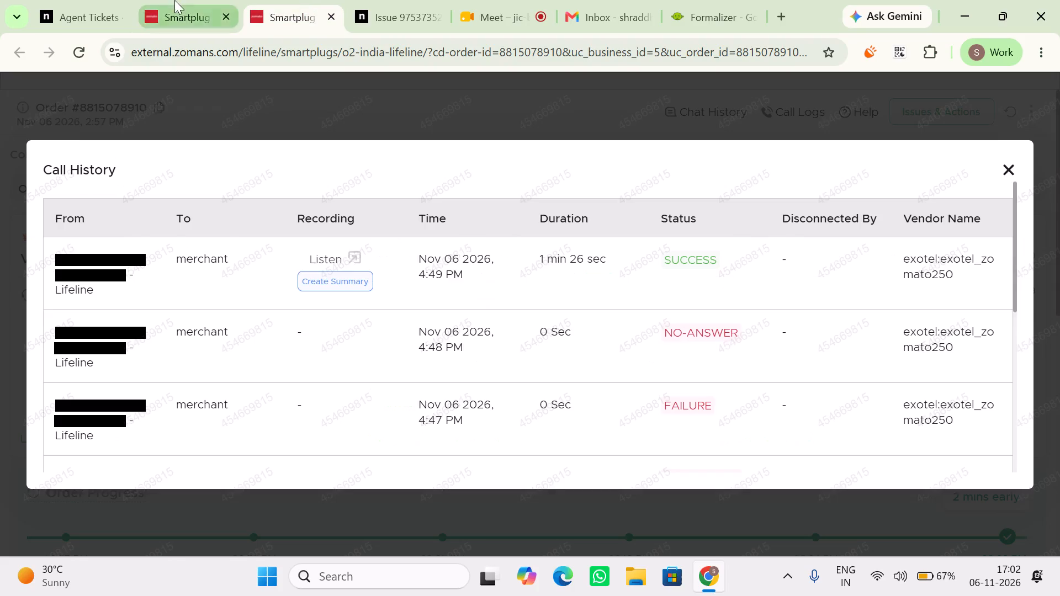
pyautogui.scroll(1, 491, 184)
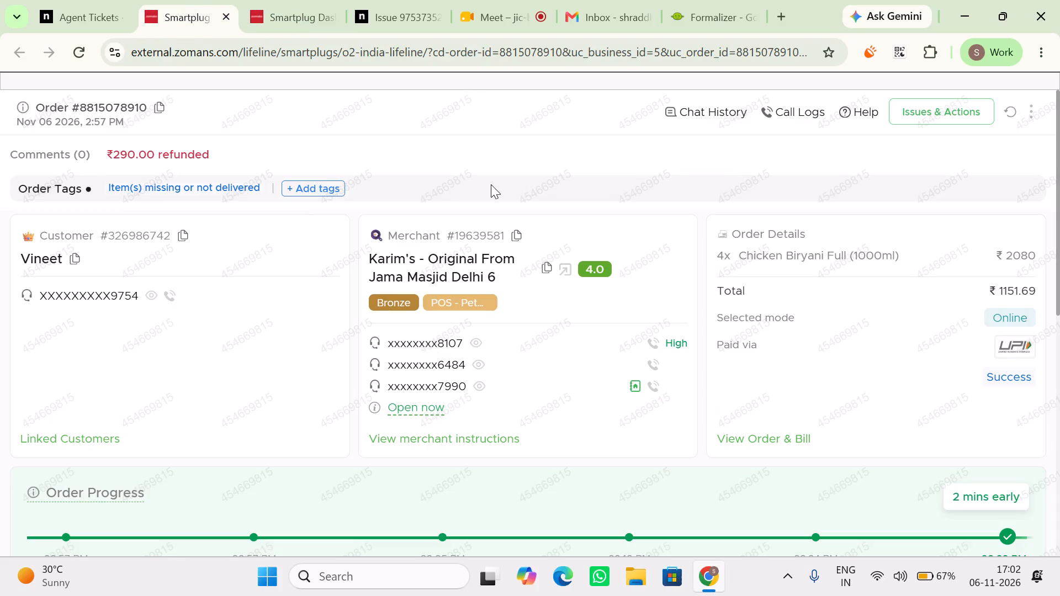
# Close the call history left open on the duplicate order page.
pyautogui.click(294, 0)
pyautogui.click(1013, 174)
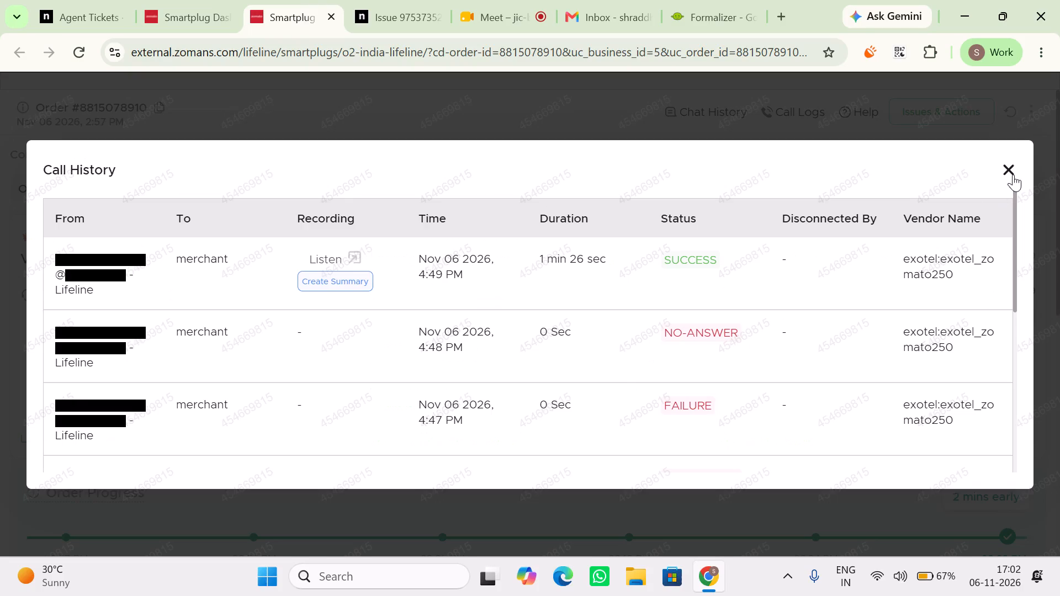
pyautogui.click(405, 0)
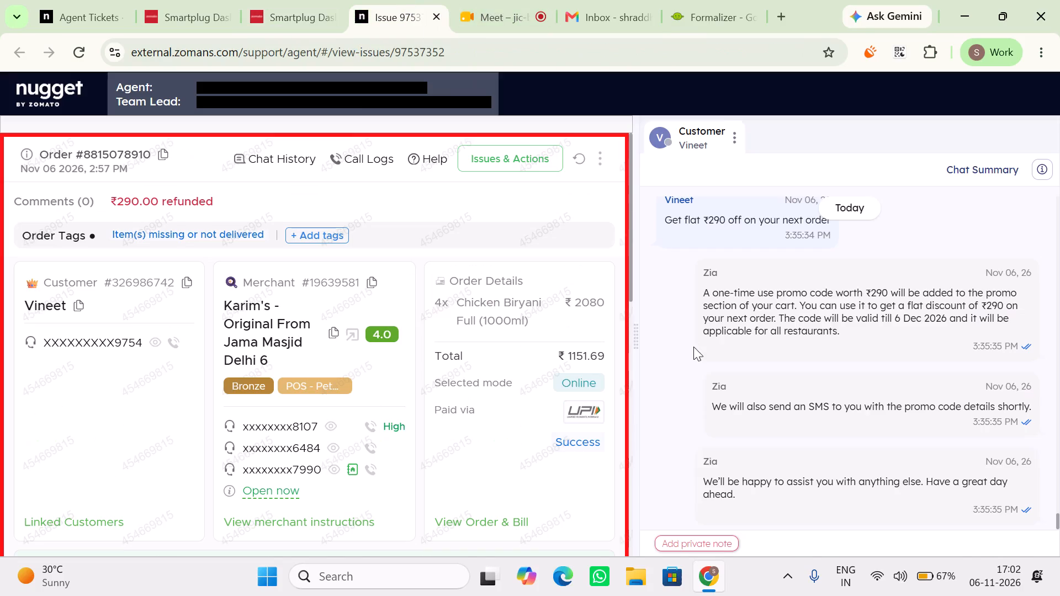
pyautogui.scroll(1, 768, 356)
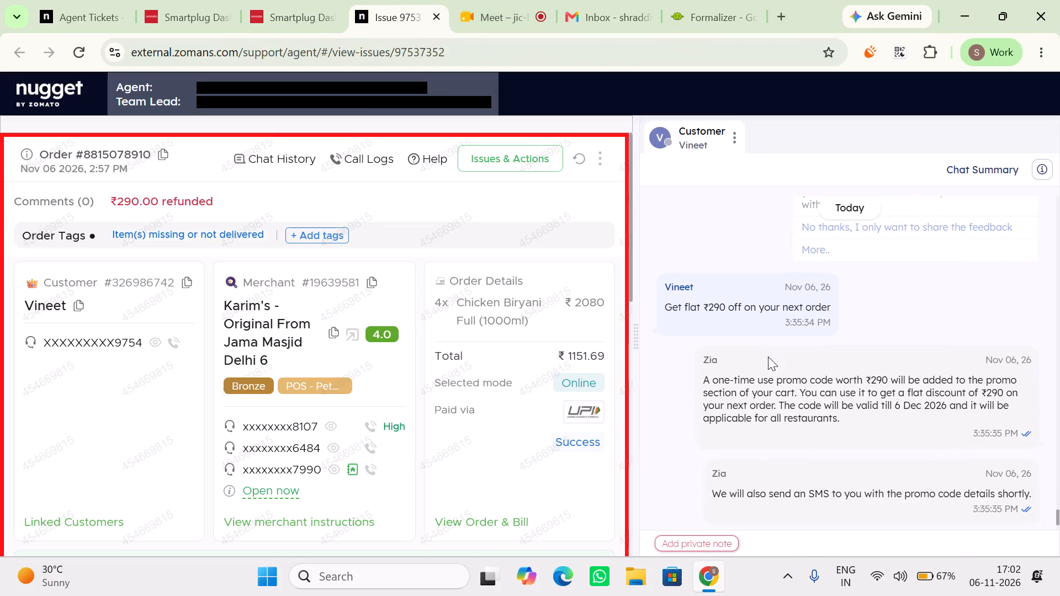
pyautogui.scroll(-5, 768, 356)
pyautogui.scroll(3, 768, 356)
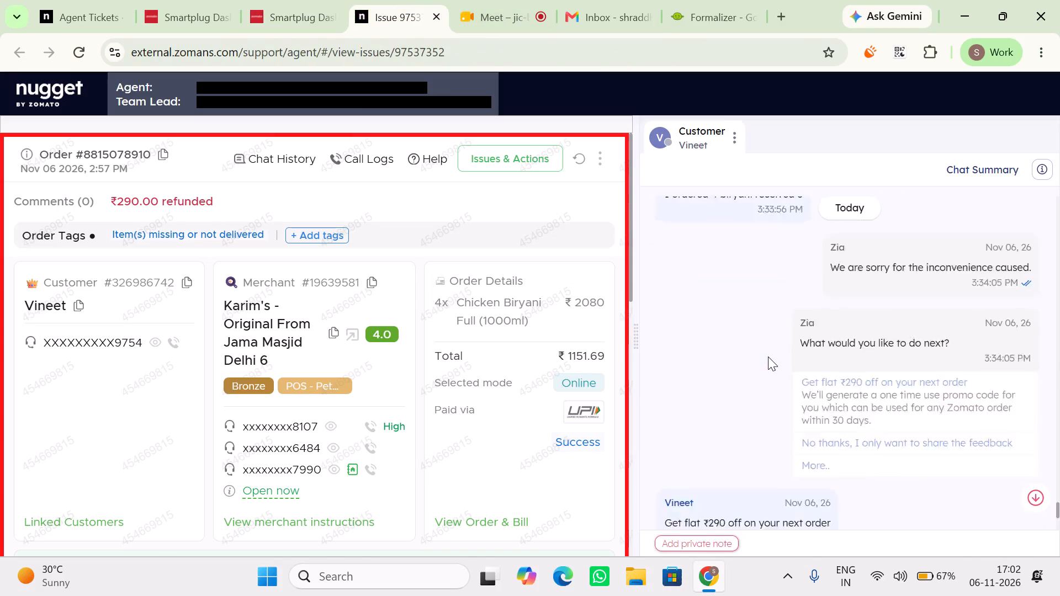
pyautogui.scroll(1, 768, 356)
pyautogui.click(183, 0)
pyautogui.click(52, 0)
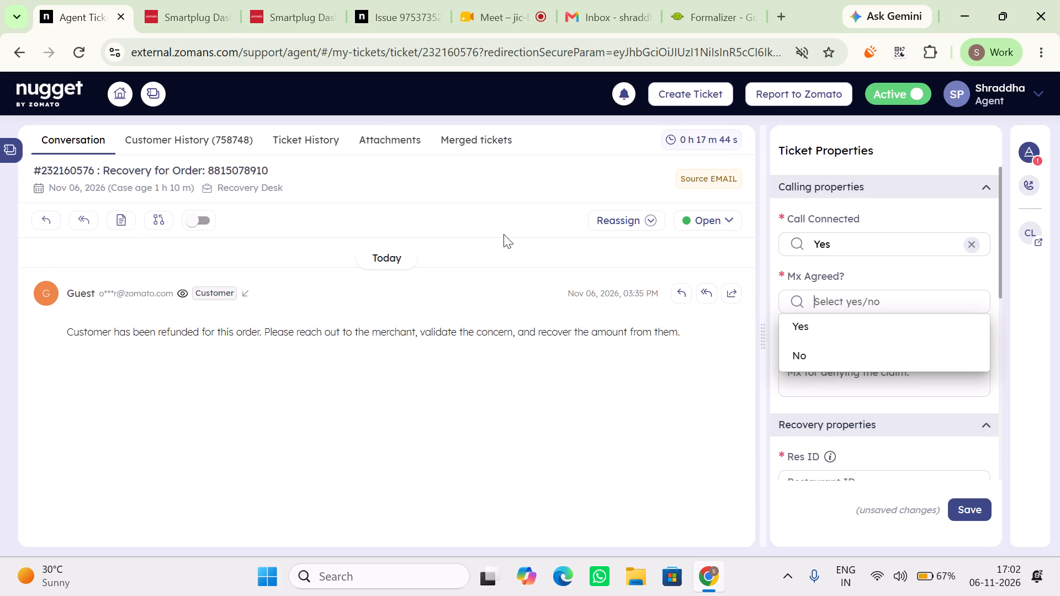
# Set Mx Agreed? to No in the ticket's calling properties.
pyautogui.click(812, 347)
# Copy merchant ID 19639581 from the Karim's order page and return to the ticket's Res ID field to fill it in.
pyautogui.scroll(-3, 848, 371)
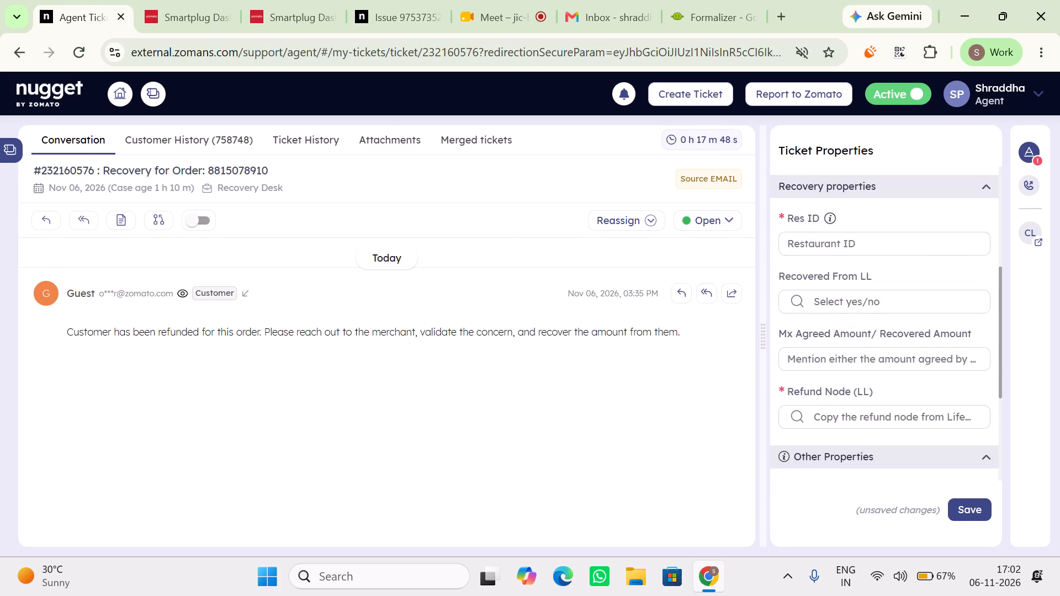
pyautogui.scroll(-3, 848, 371)
pyautogui.click(335, 0)
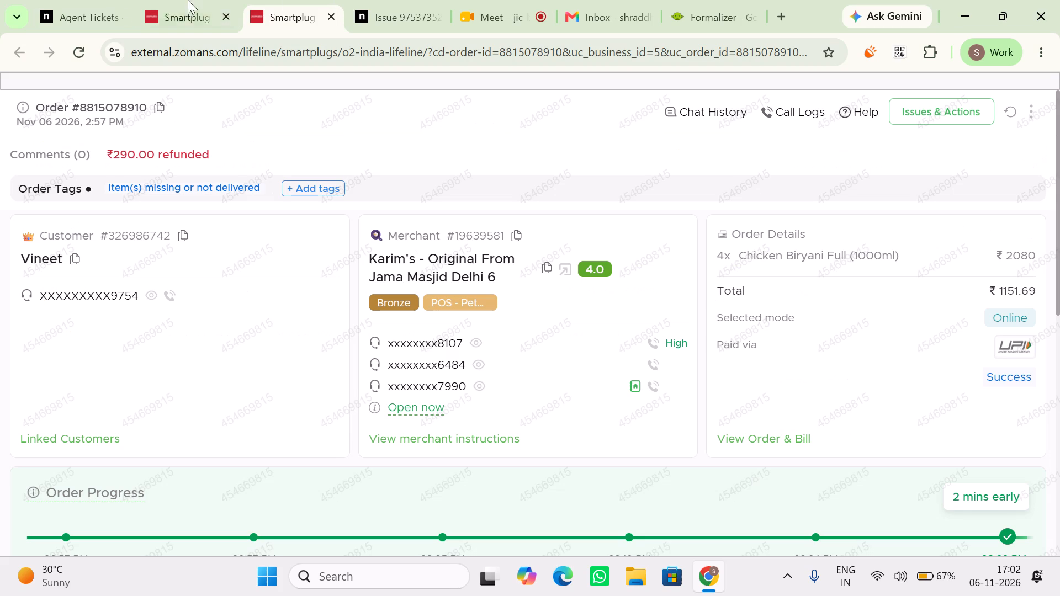
pyautogui.click(184, 0)
pyautogui.click(298, 0)
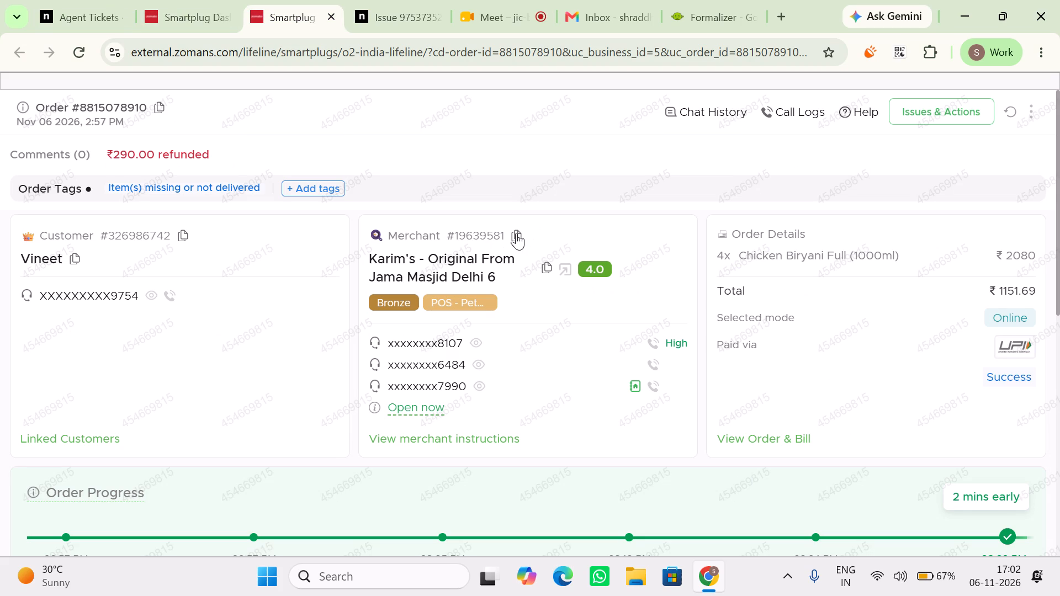
pyautogui.click(516, 233)
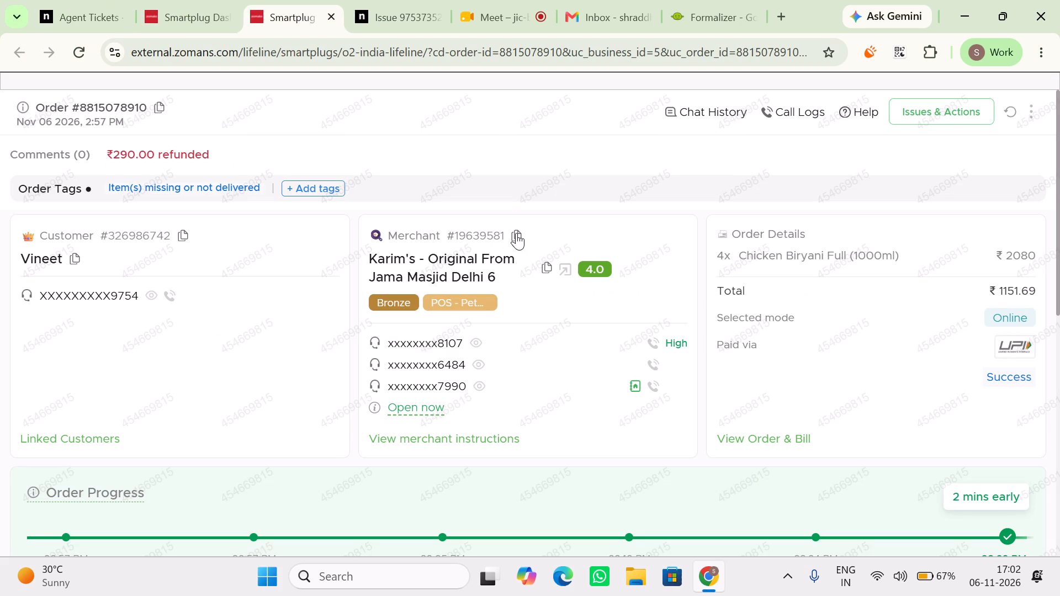
pyautogui.click(516, 233)
pyautogui.click(149, 0)
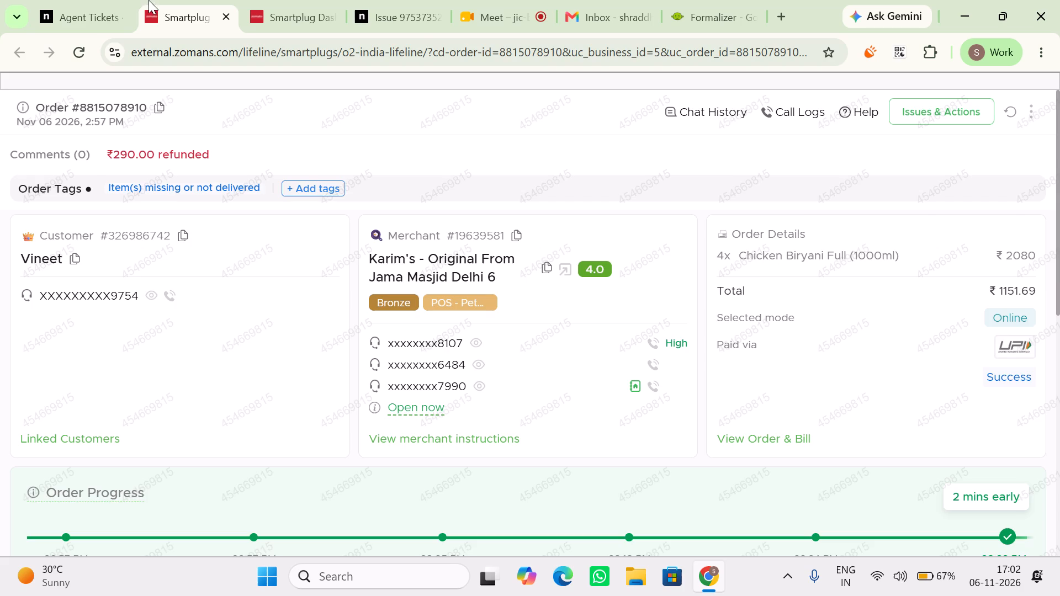
pyautogui.click(101, 0)
pyautogui.scroll(13, 888, 320)
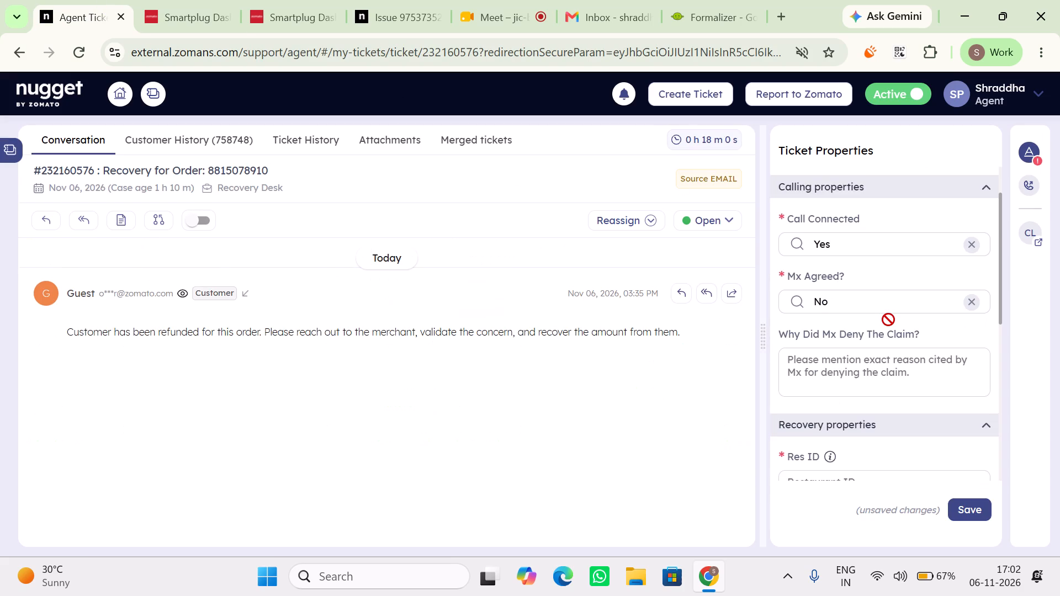
pyautogui.scroll(-1, 822, 353)
pyautogui.scroll(-1, 877, 323)
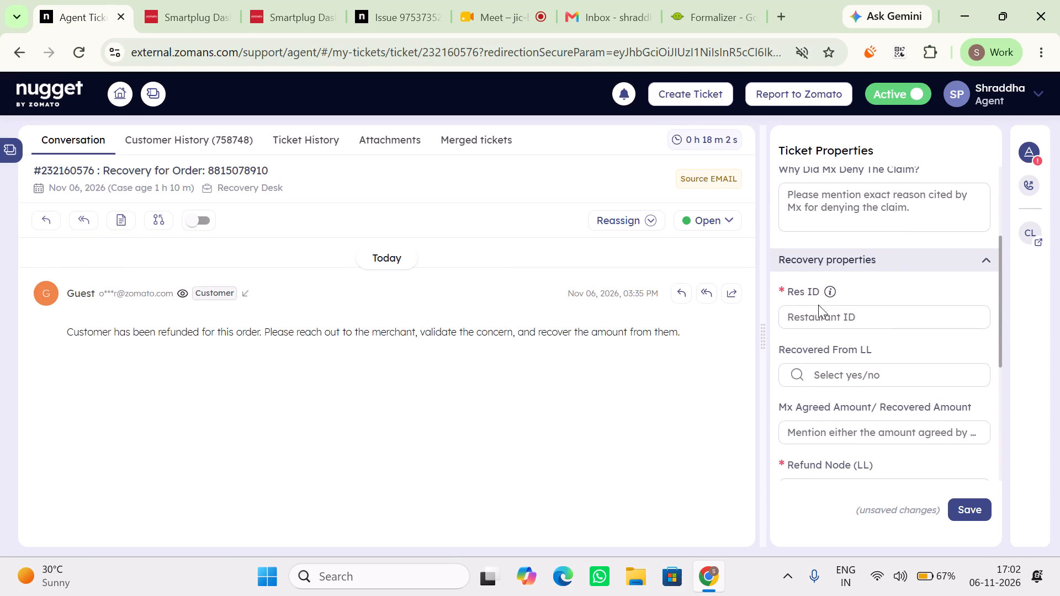
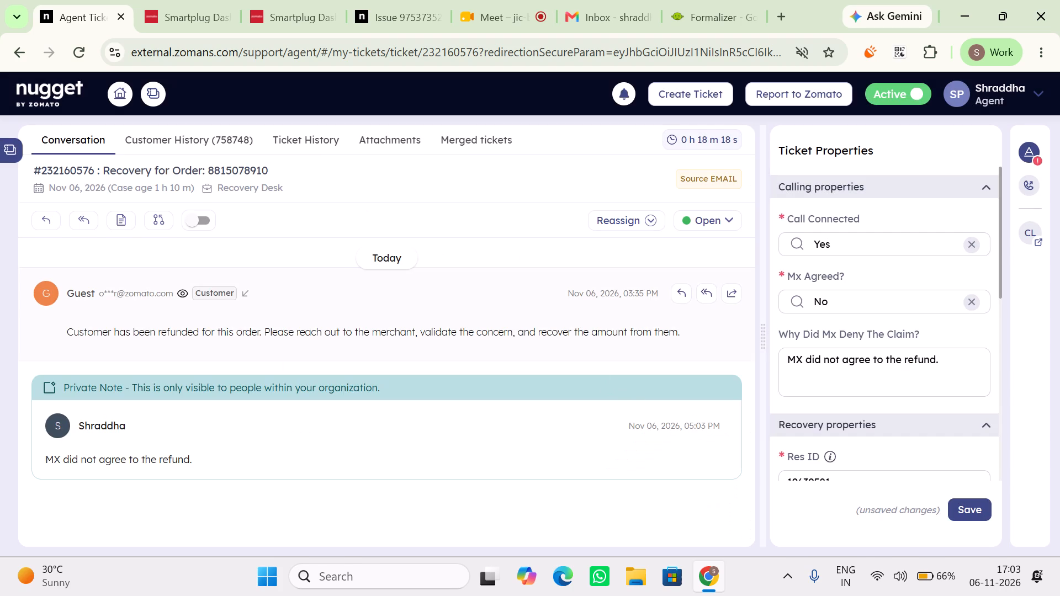
# Set Recovered From LL to No in the ticket's recovery properties.
pyautogui.scroll(4, 834, 301)
pyautogui.scroll(-2, 834, 301)
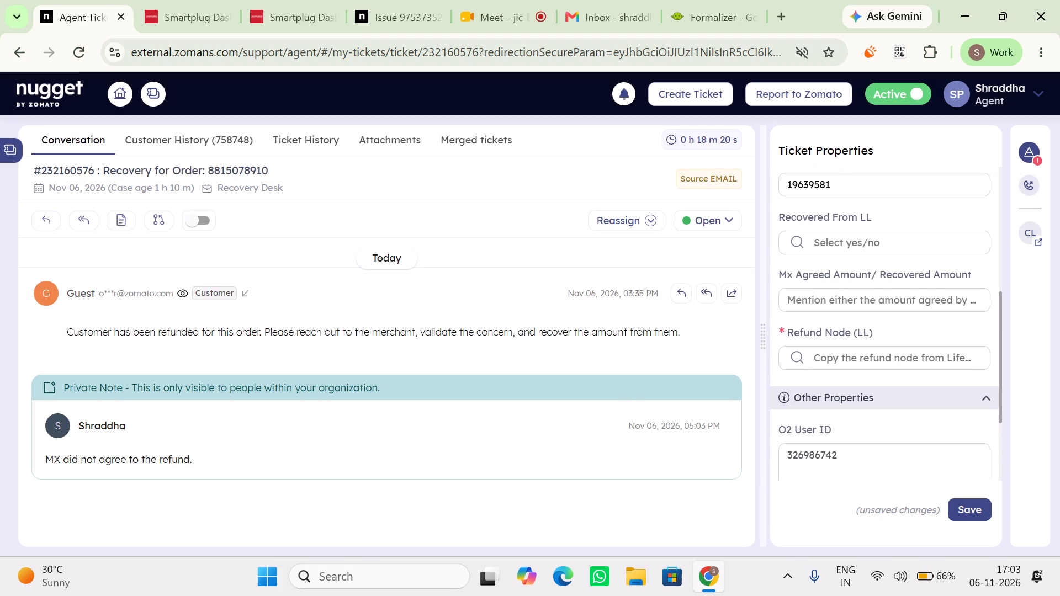
pyautogui.click(902, 235)
pyautogui.click(823, 285)
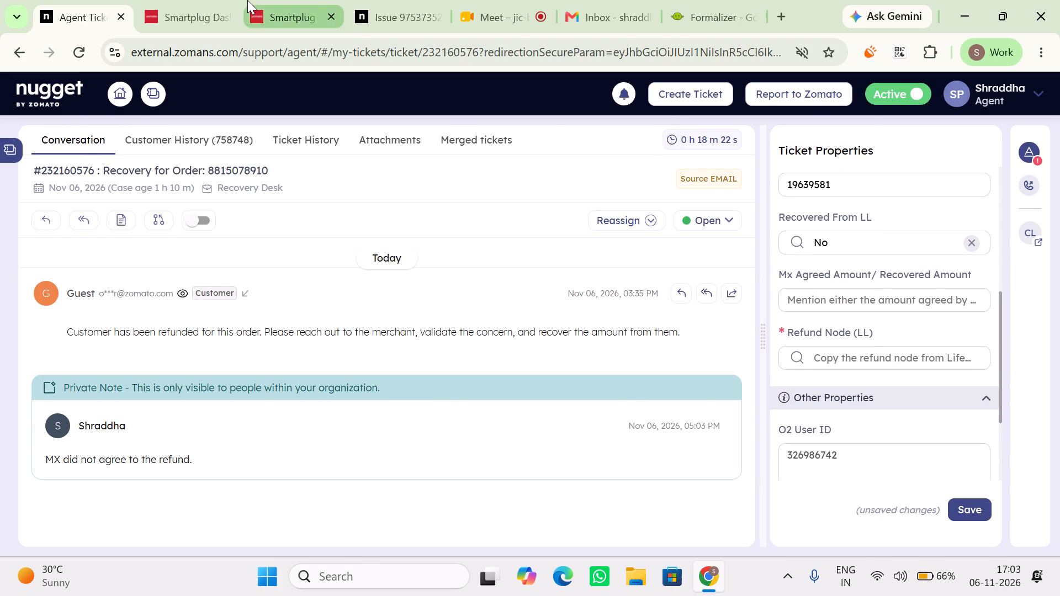
pyautogui.click(247, 0)
pyautogui.click(227, 14)
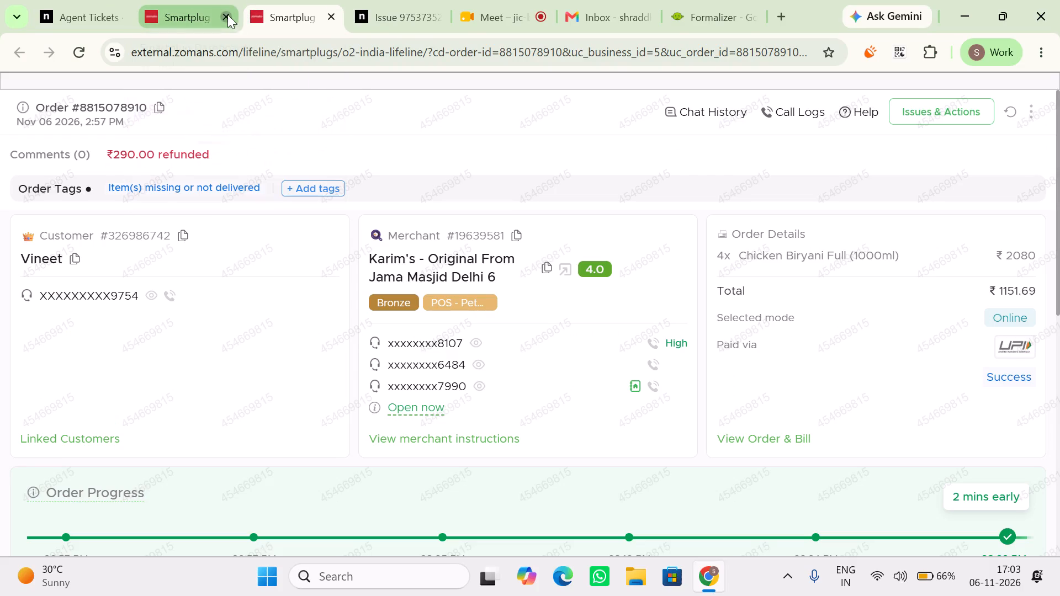
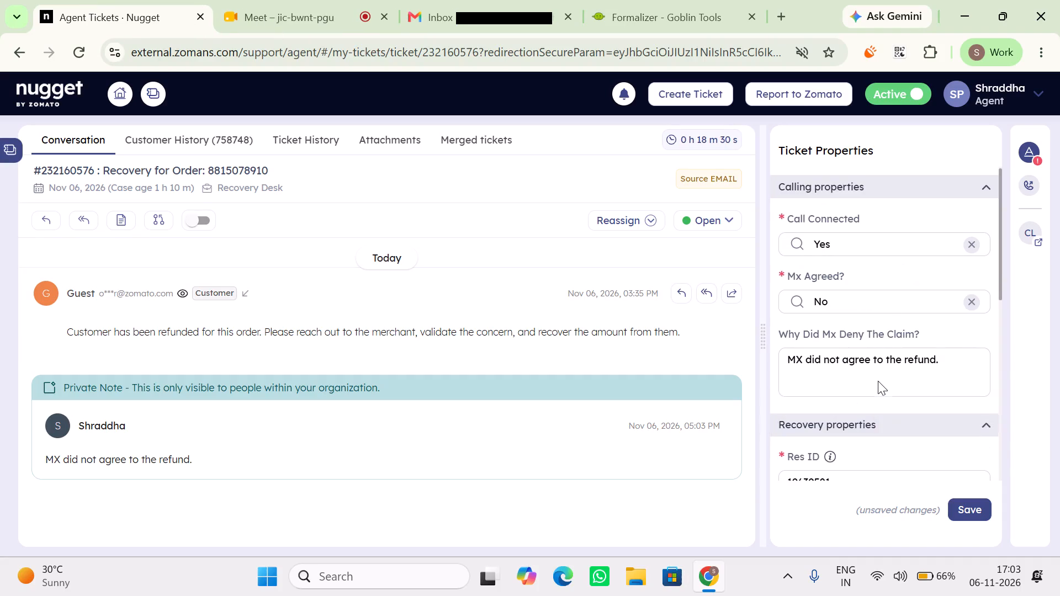
pyautogui.scroll(6, 878, 381)
pyautogui.scroll(-2, 878, 381)
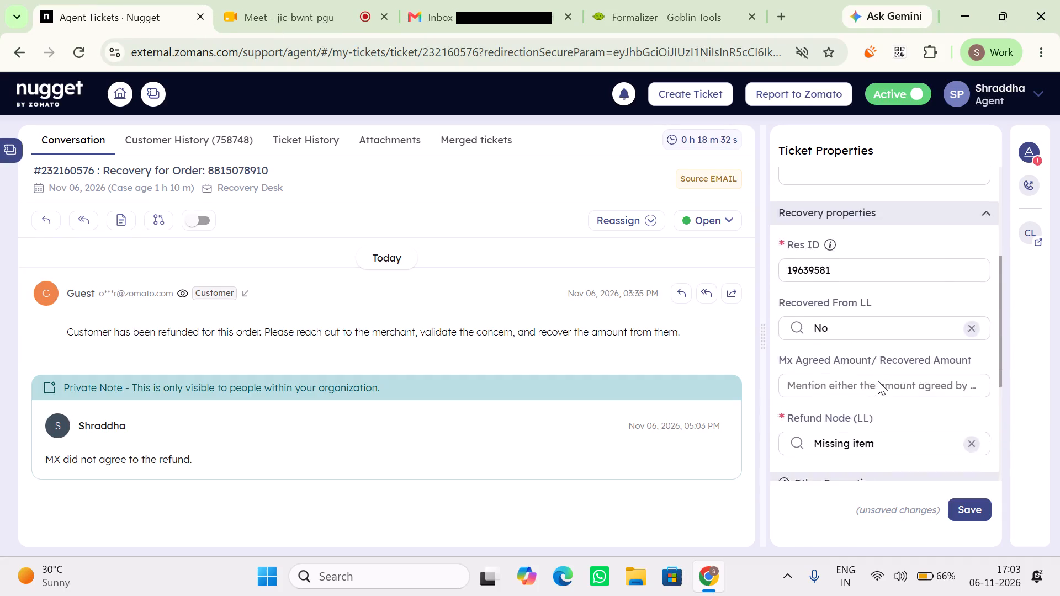
pyautogui.scroll(-4, 878, 381)
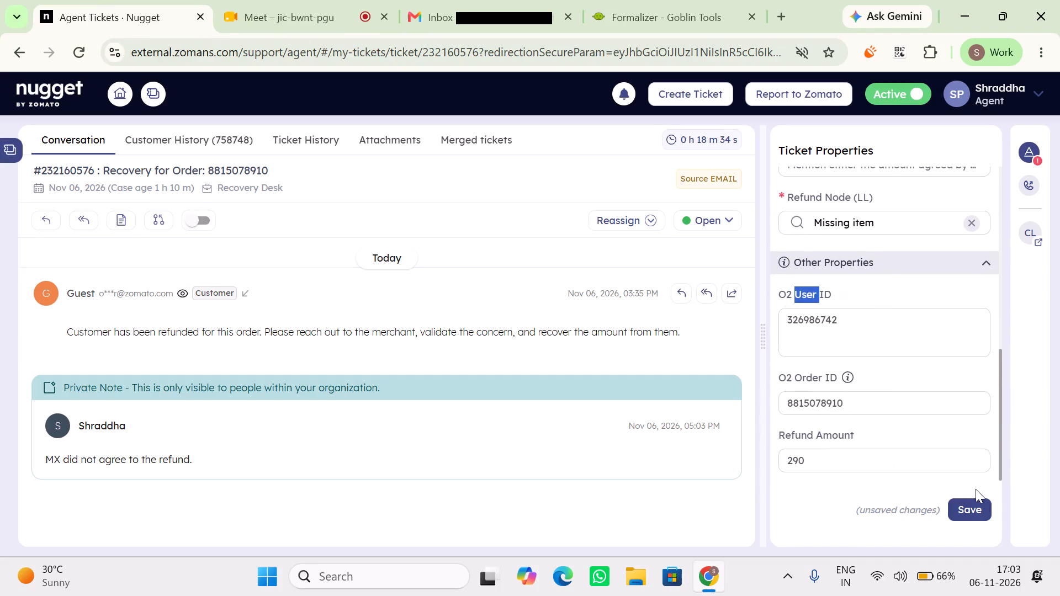
pyautogui.click(982, 499)
pyautogui.scroll(4, 873, 328)
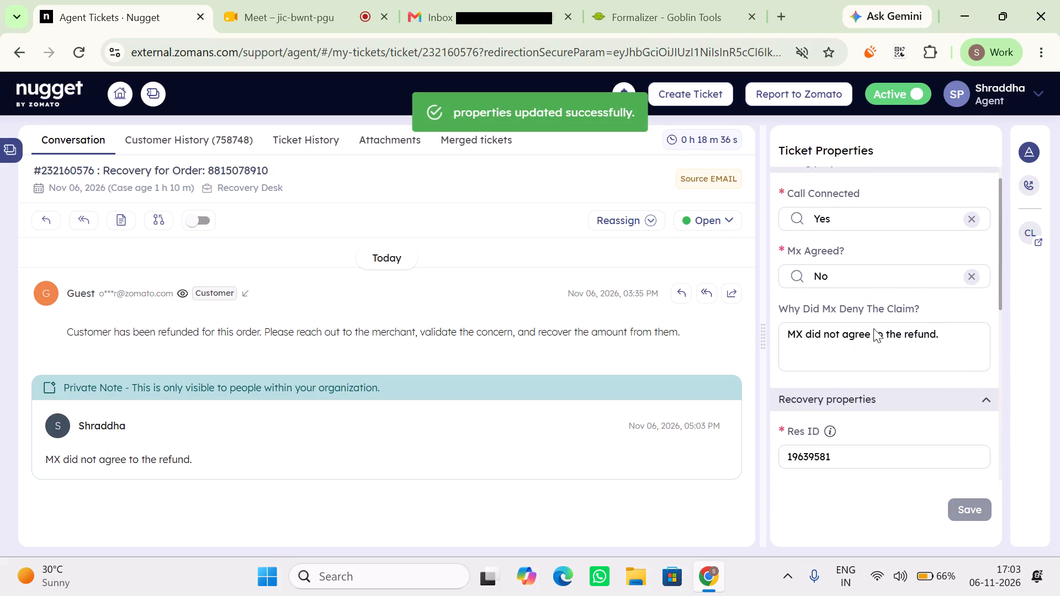
pyautogui.click(718, 224)
pyautogui.click(628, 280)
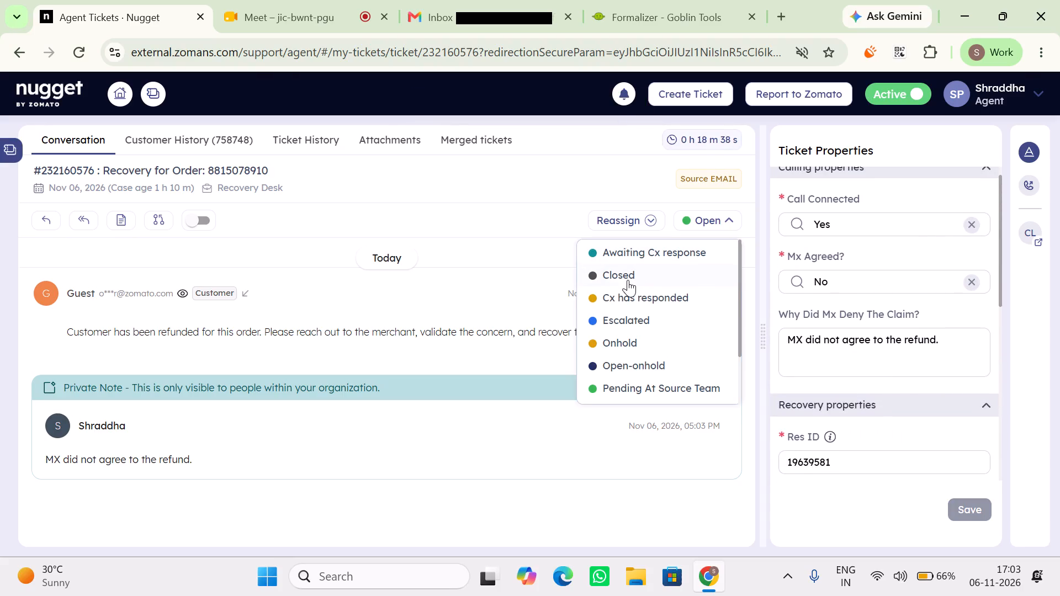
pyautogui.click(694, 357)
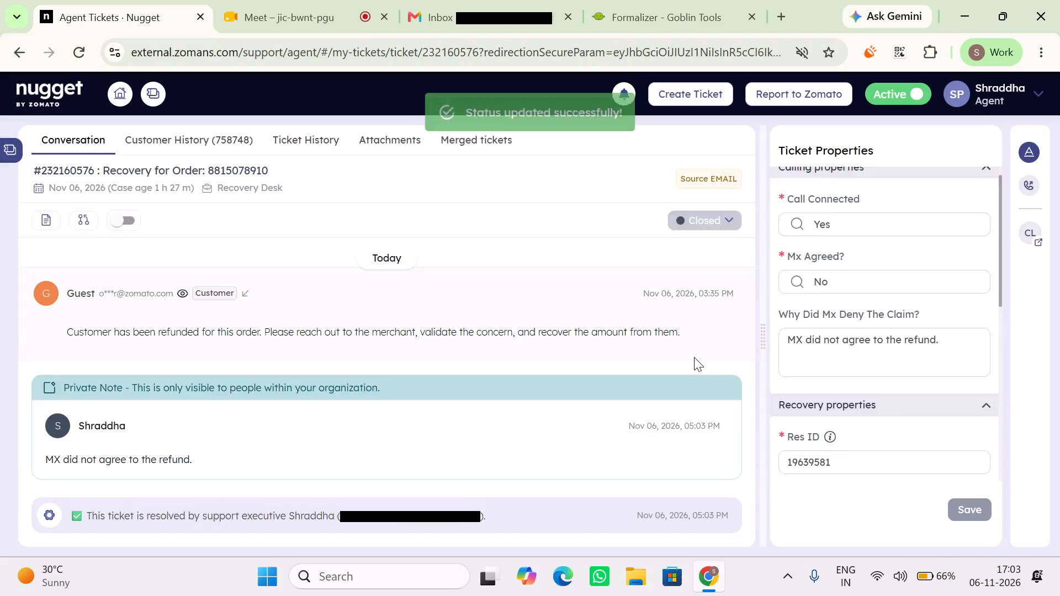
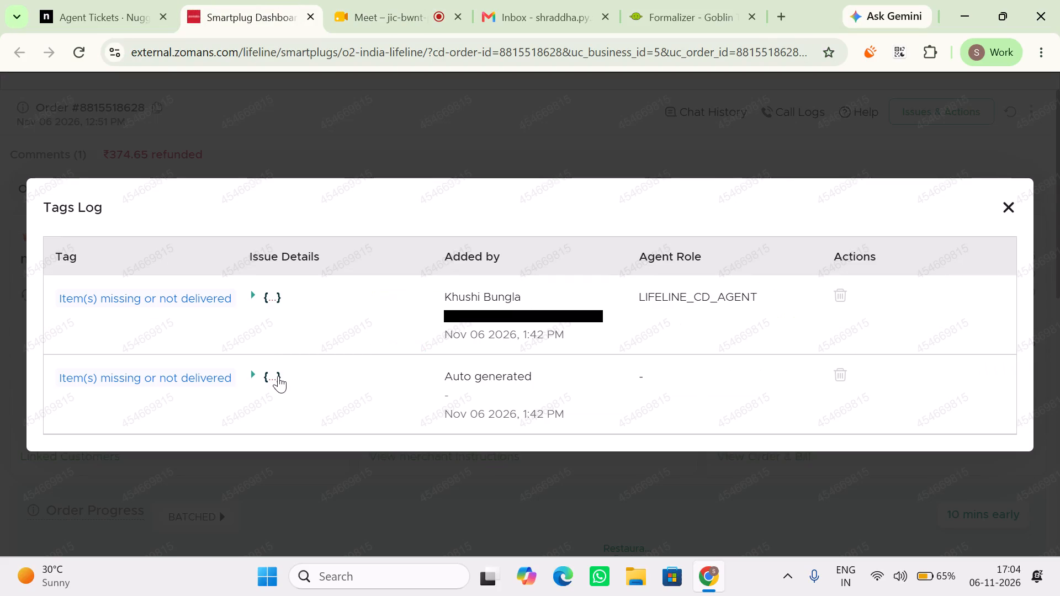
pyautogui.click(278, 376)
pyautogui.click(271, 376)
pyautogui.scroll(-4, 271, 376)
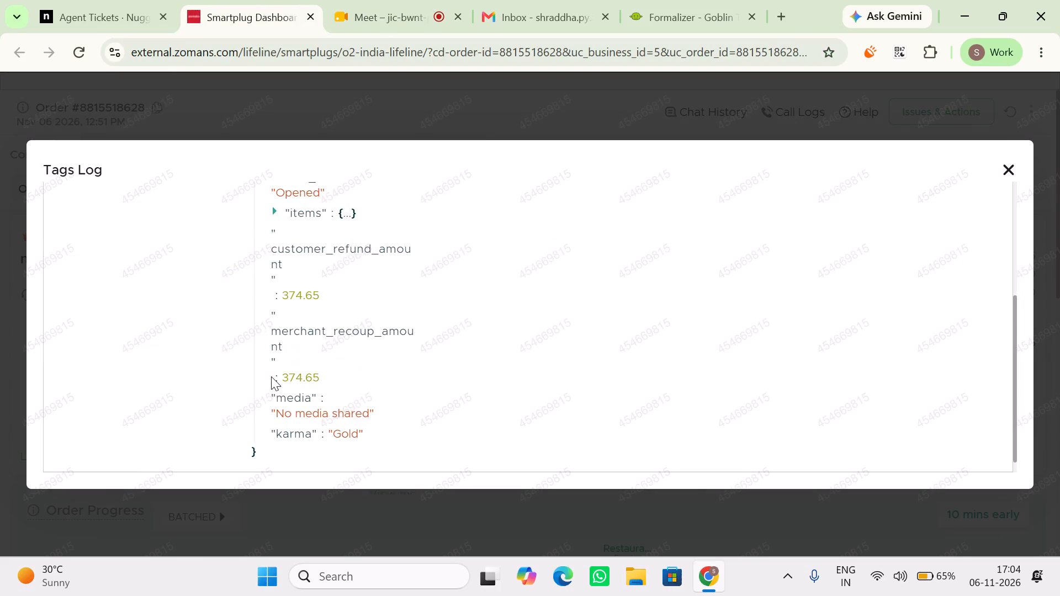
pyautogui.click(1005, 167)
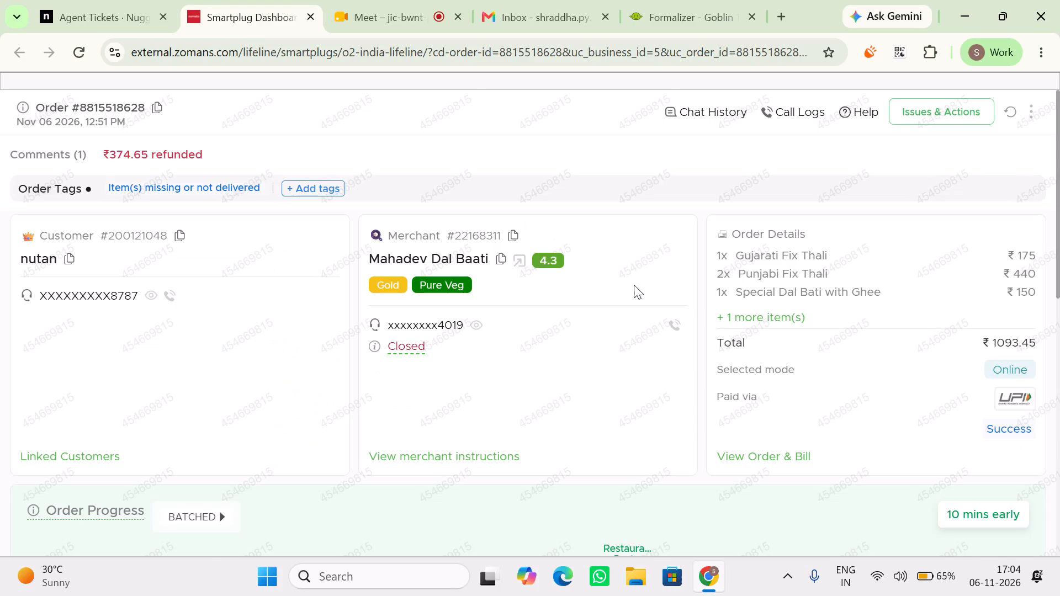
pyautogui.click(671, 323)
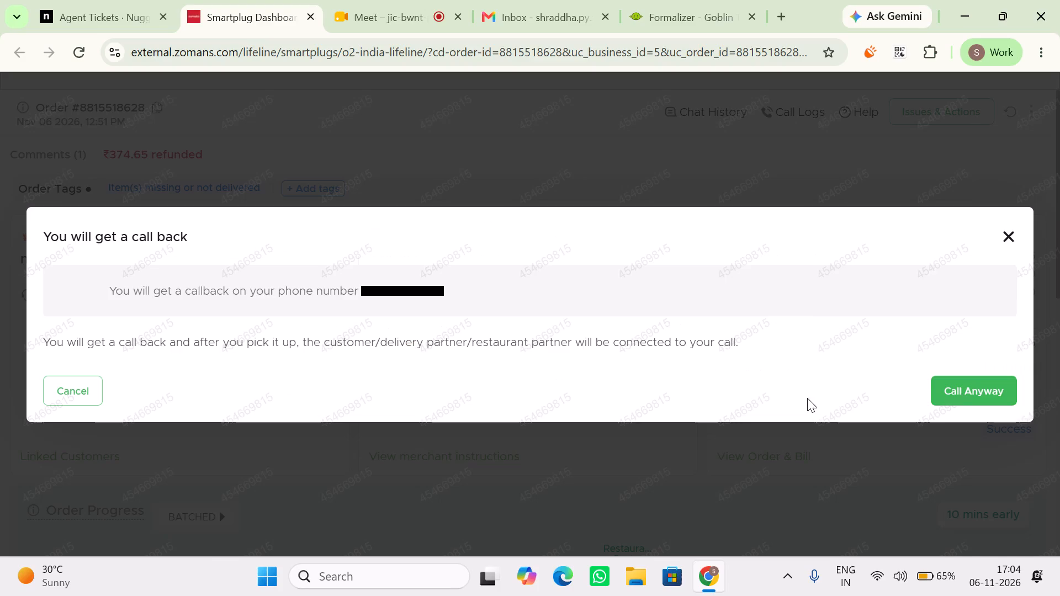
pyautogui.moveTo(925, 390); pyautogui.dragTo(946, 394)
pyautogui.click(946, 394)
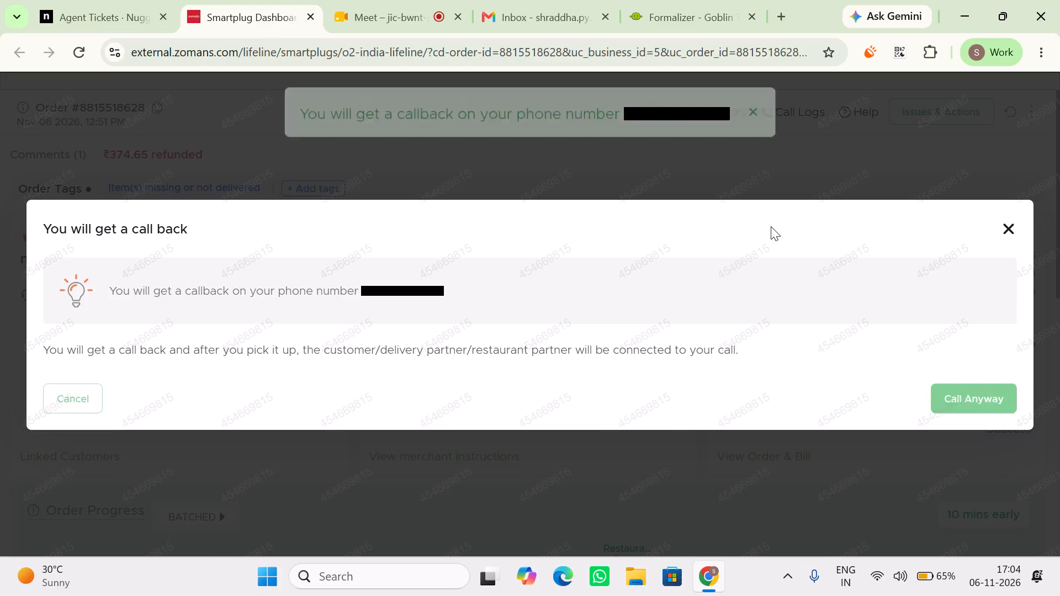
pyautogui.click(738, 107)
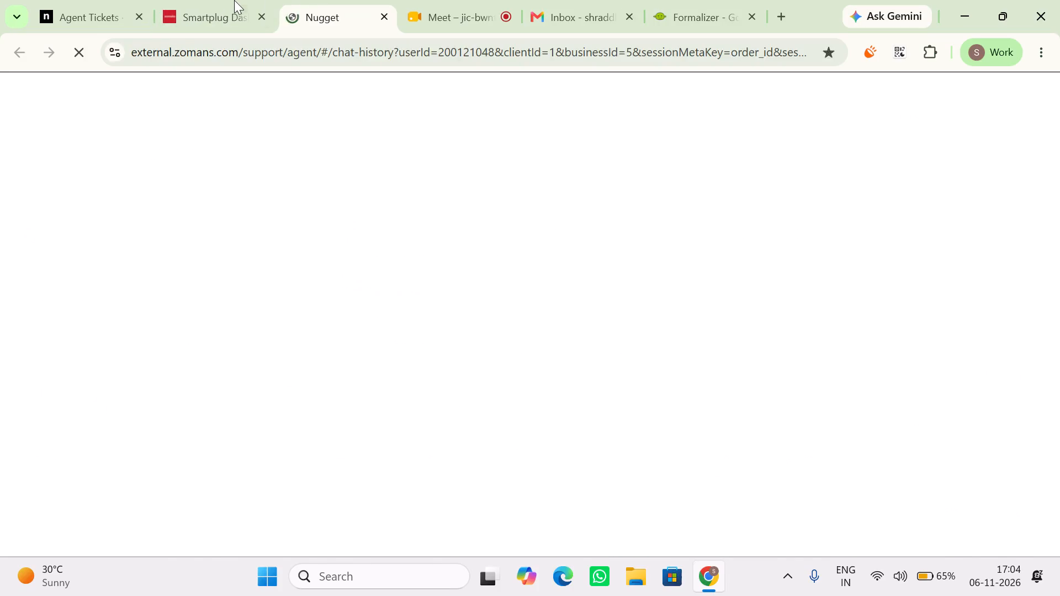
pyautogui.click(233, 0)
pyautogui.click(79, 0)
pyautogui.click(202, 0)
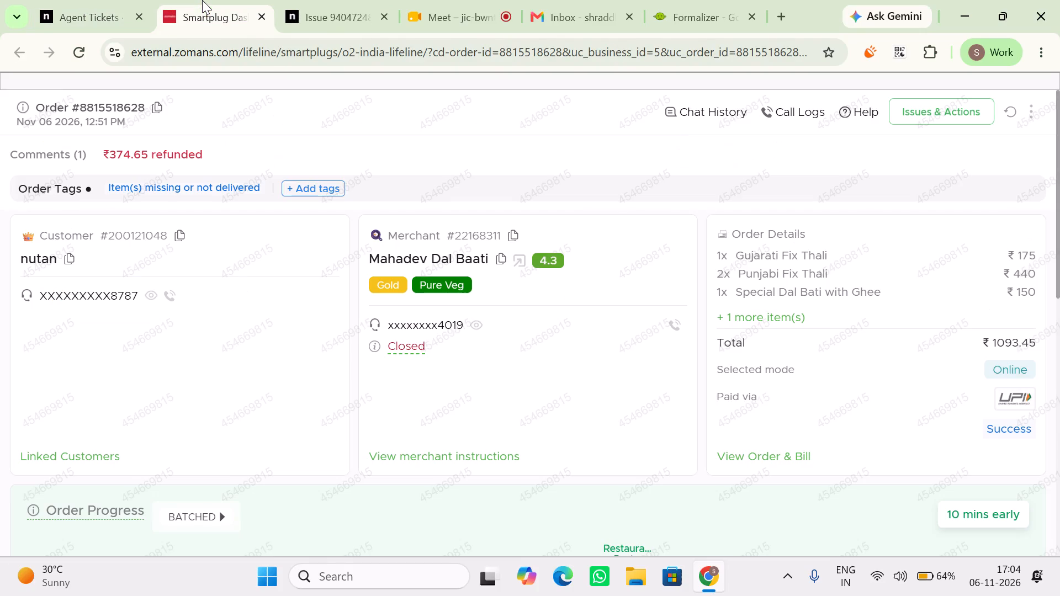
pyautogui.click(319, 0)
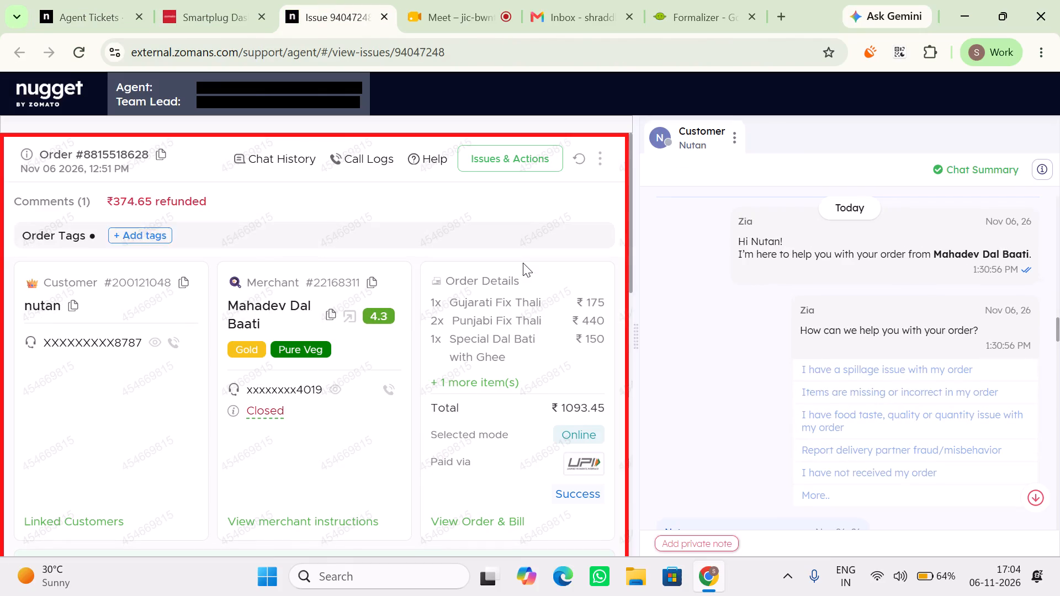
pyautogui.scroll(-5, 766, 345)
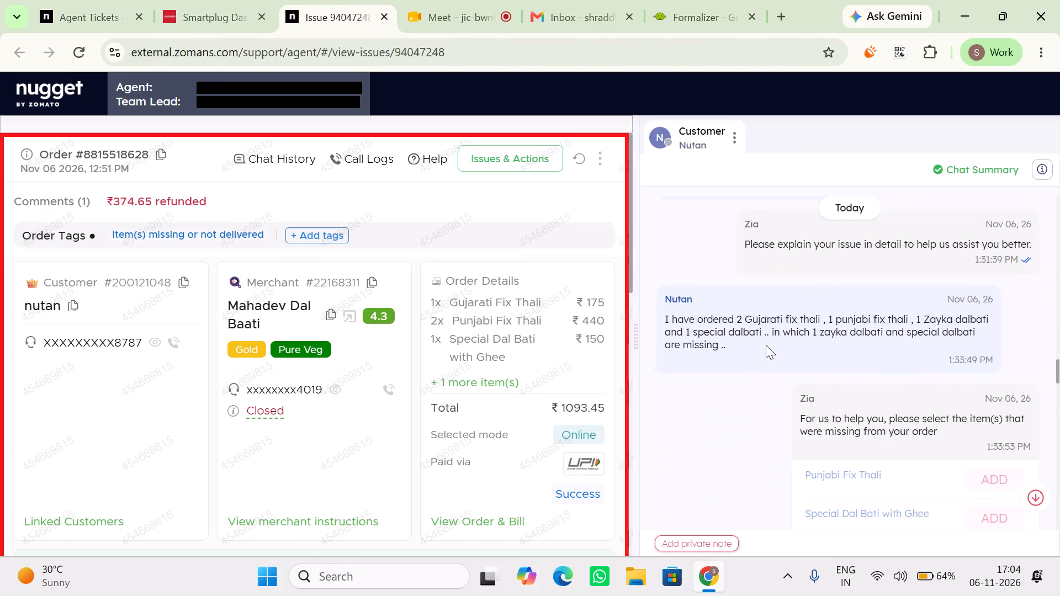
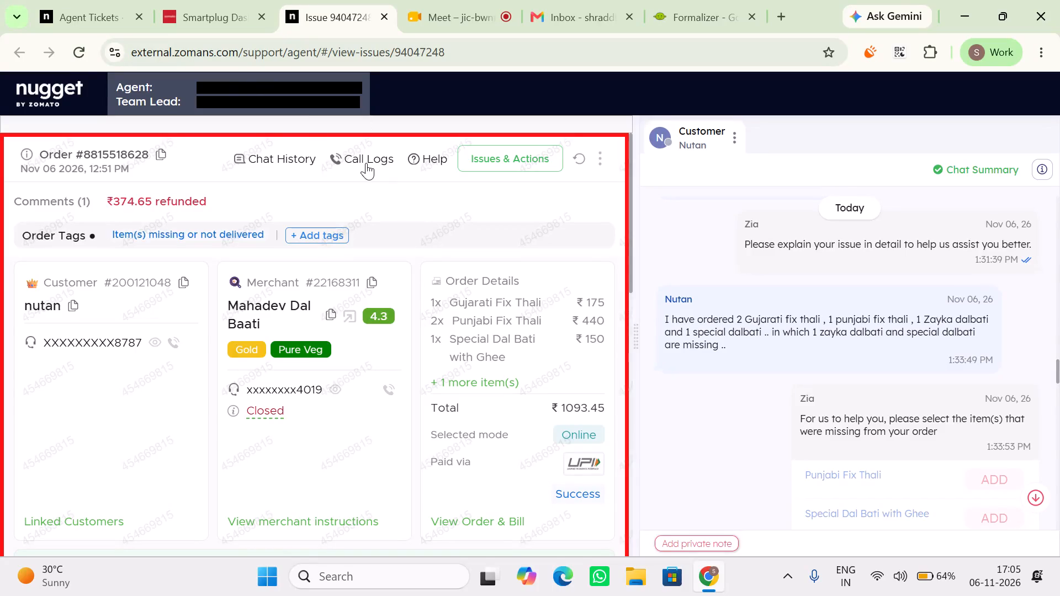
# Request a summary of the 5:04 PM merchant call in the order's call history, check its status, and close the history.
pyautogui.click(366, 163)
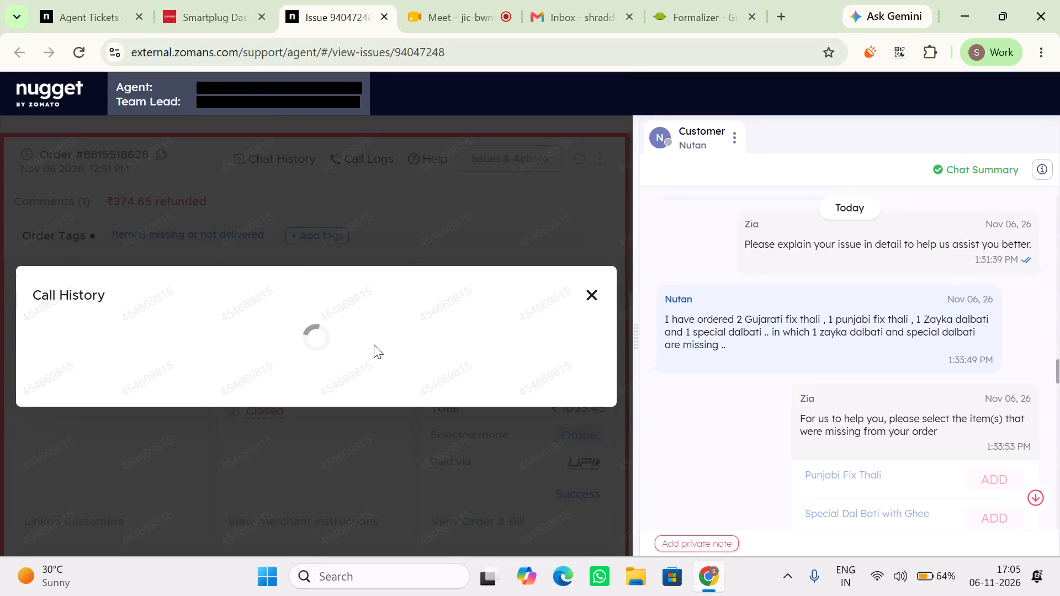
pyautogui.click(213, 345)
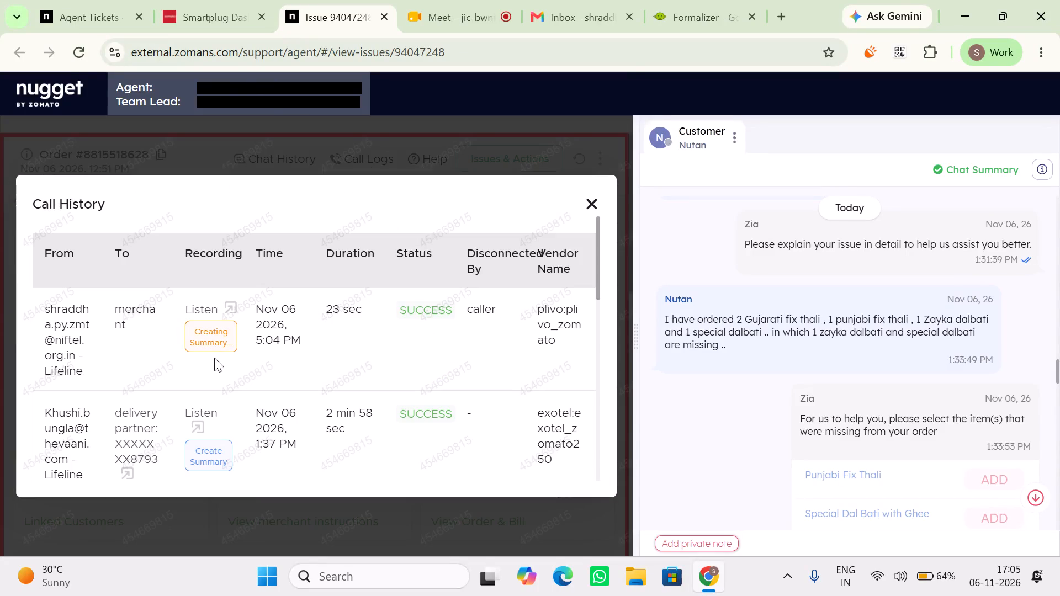
pyautogui.click(203, 330)
pyautogui.tripleClick(203, 330)
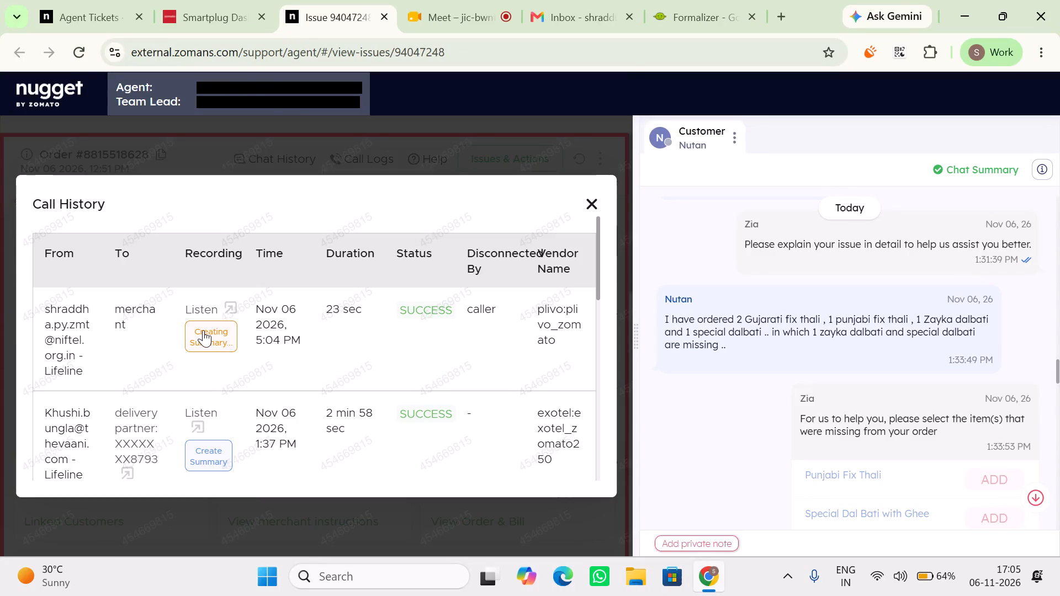
pyautogui.tripleClick(203, 330)
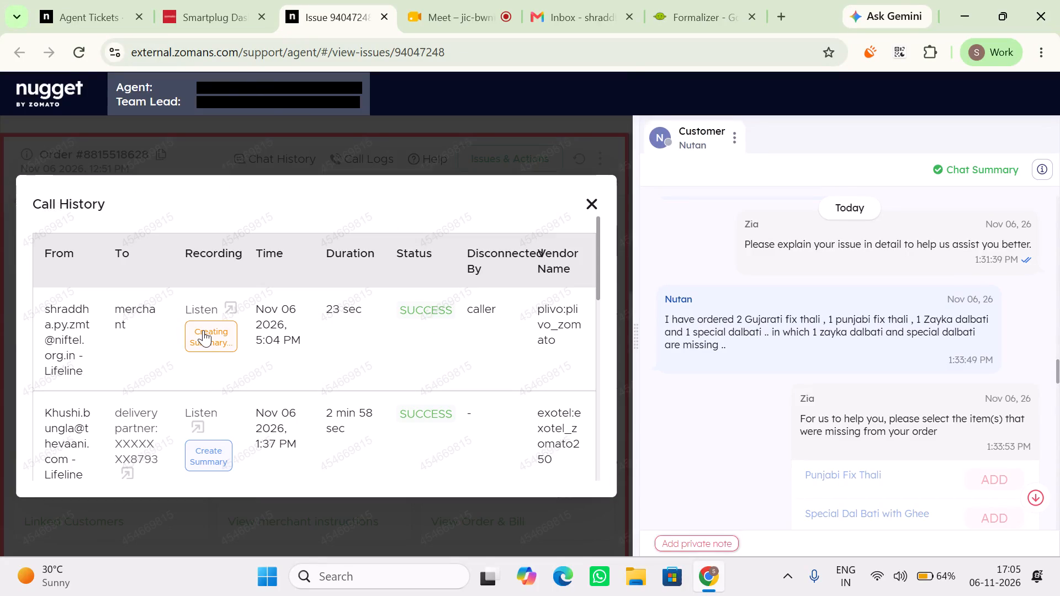
pyautogui.tripleClick(203, 330)
pyautogui.click(324, 0)
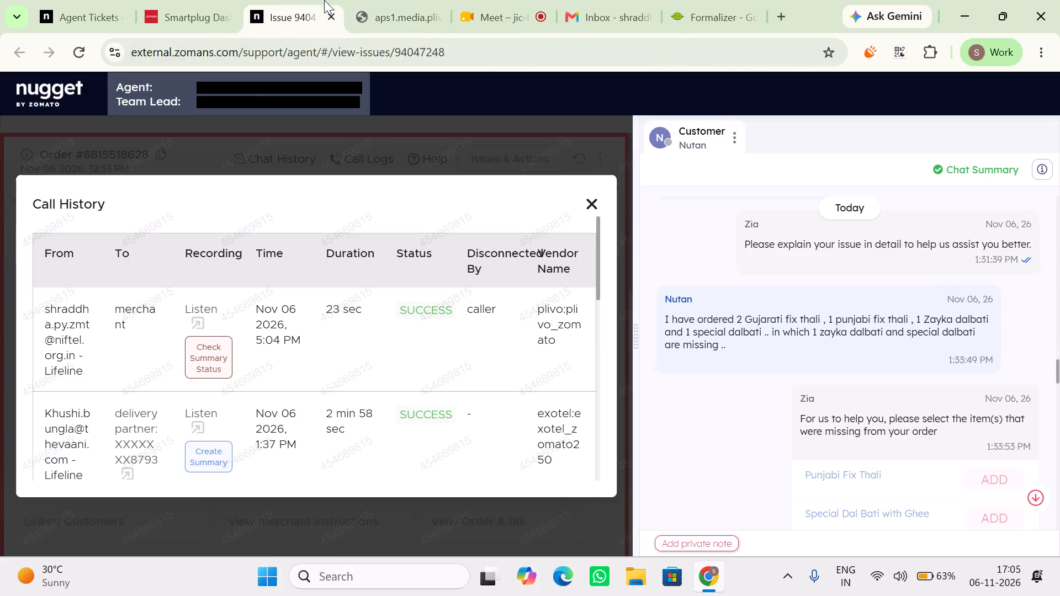
pyautogui.click(416, 14)
pyautogui.click(433, 18)
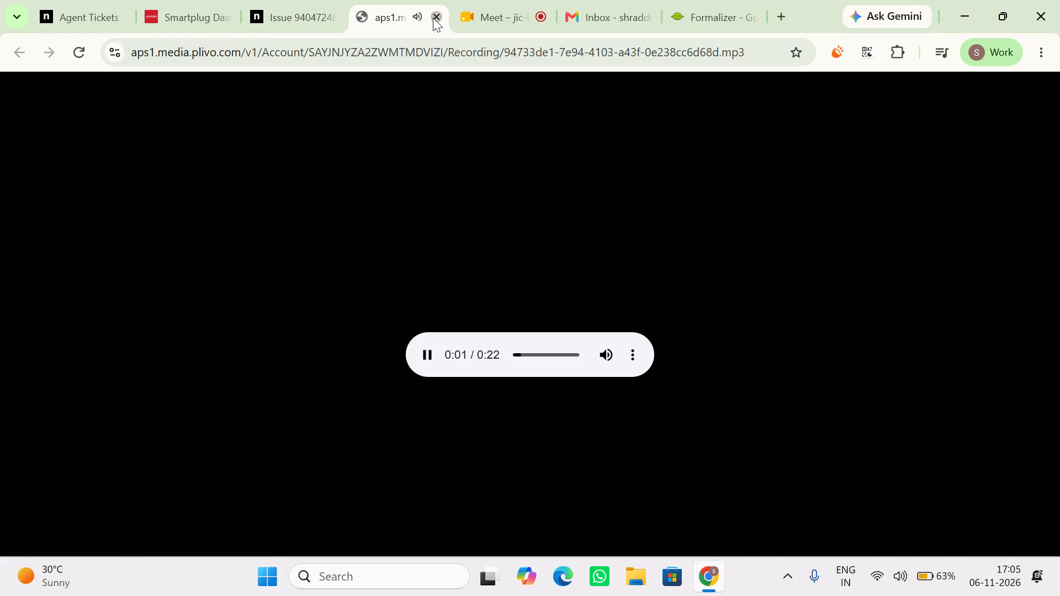
pyautogui.click(210, 361)
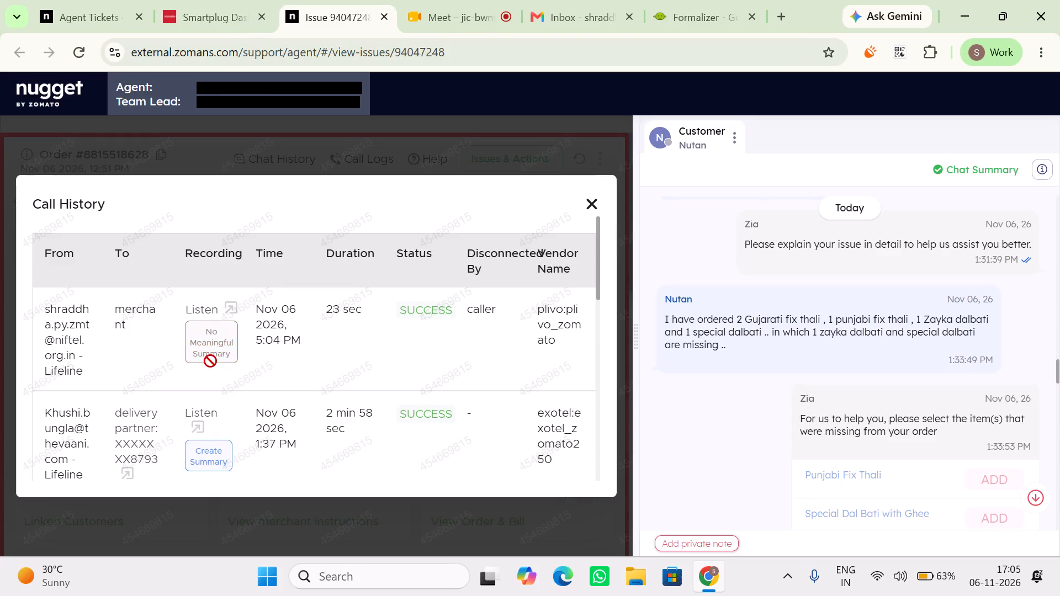
pyautogui.click(600, 203)
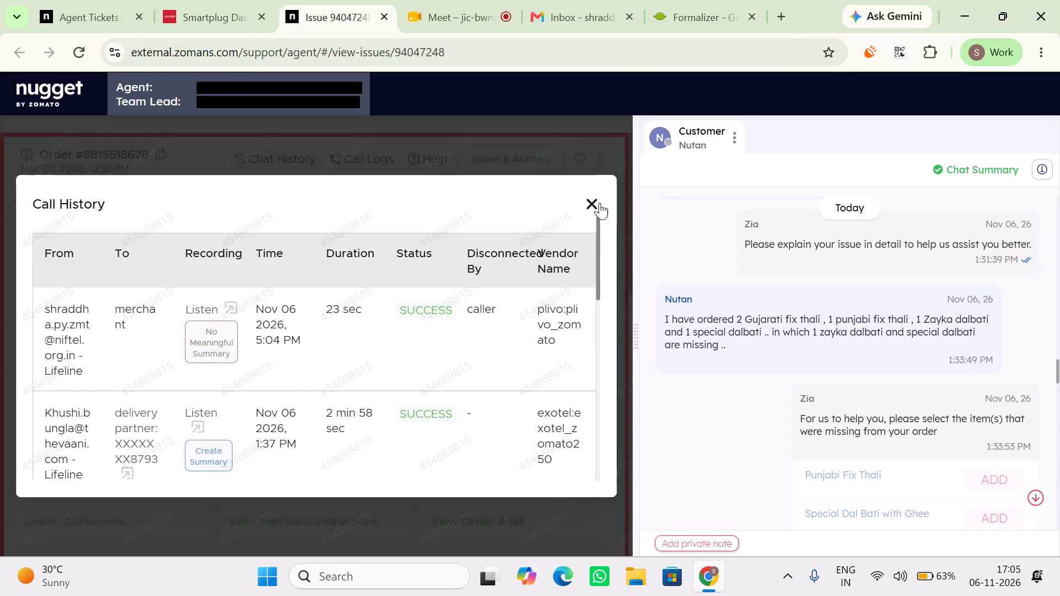
pyautogui.click(388, 395)
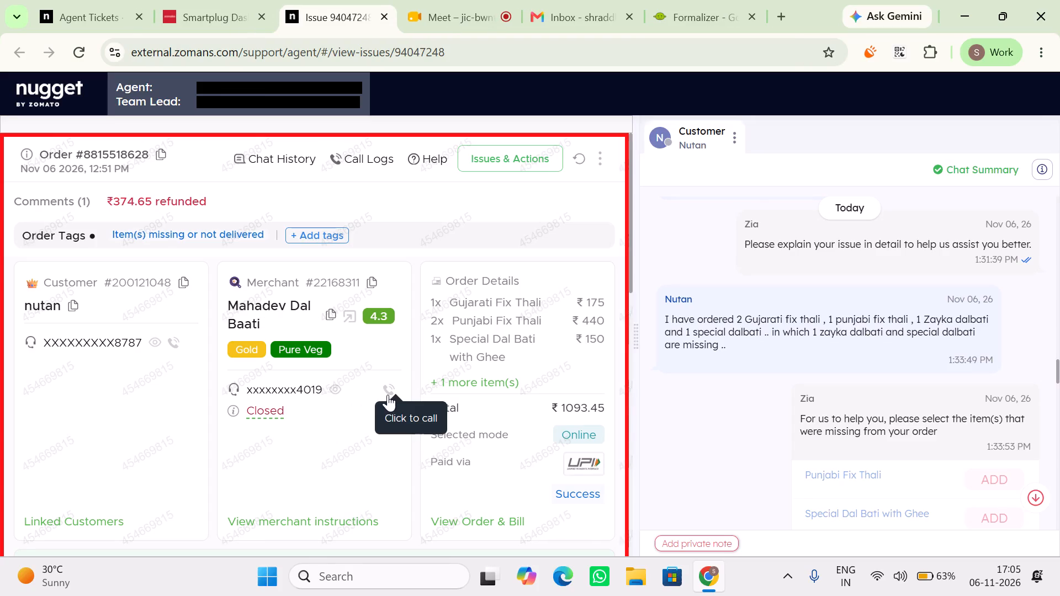
pyautogui.click(543, 426)
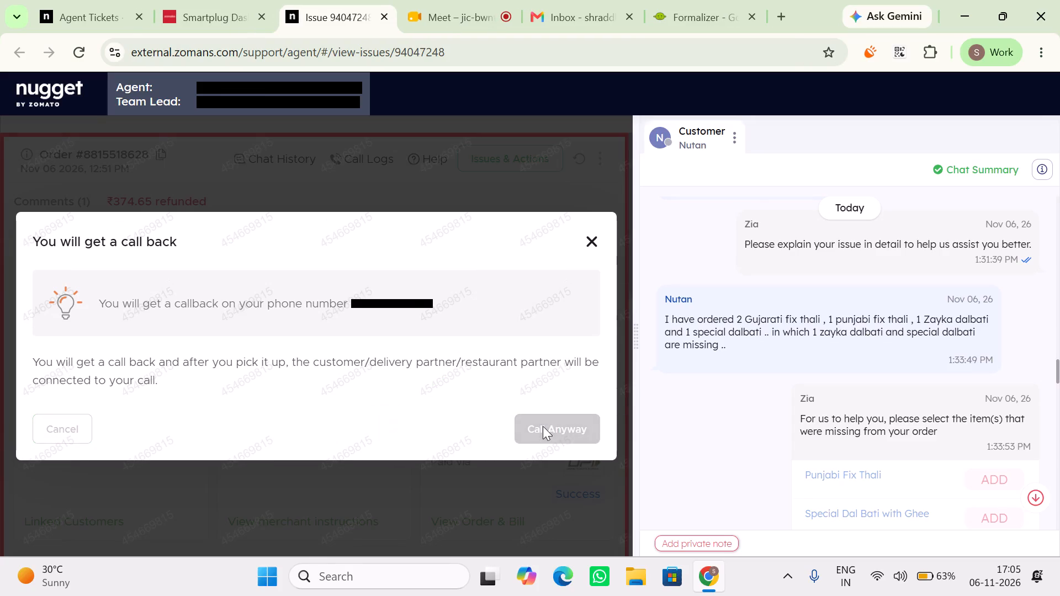
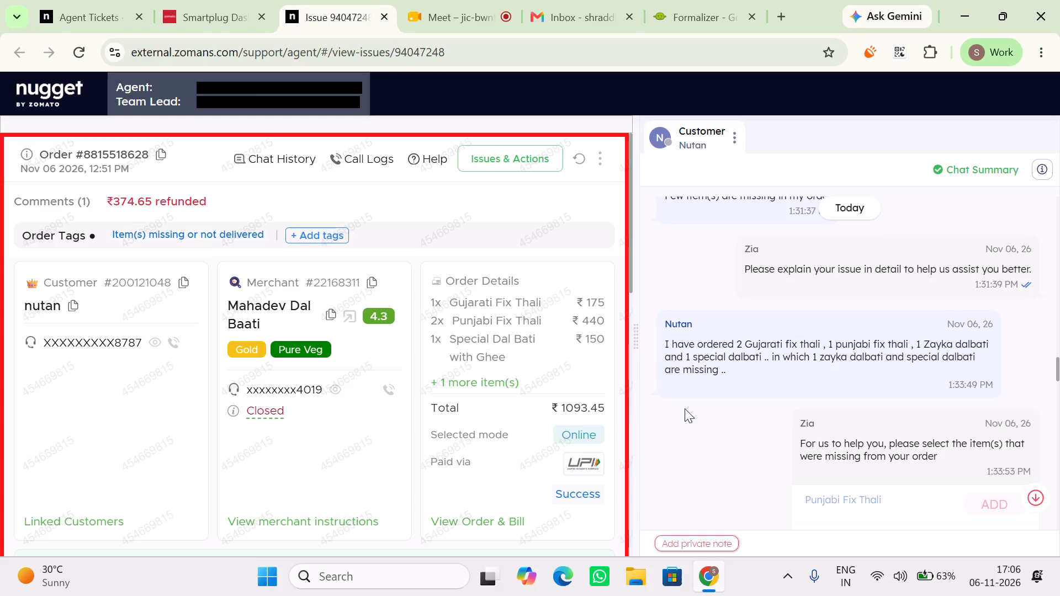
pyautogui.scroll(-1, 685, 408)
pyautogui.scroll(1, 685, 408)
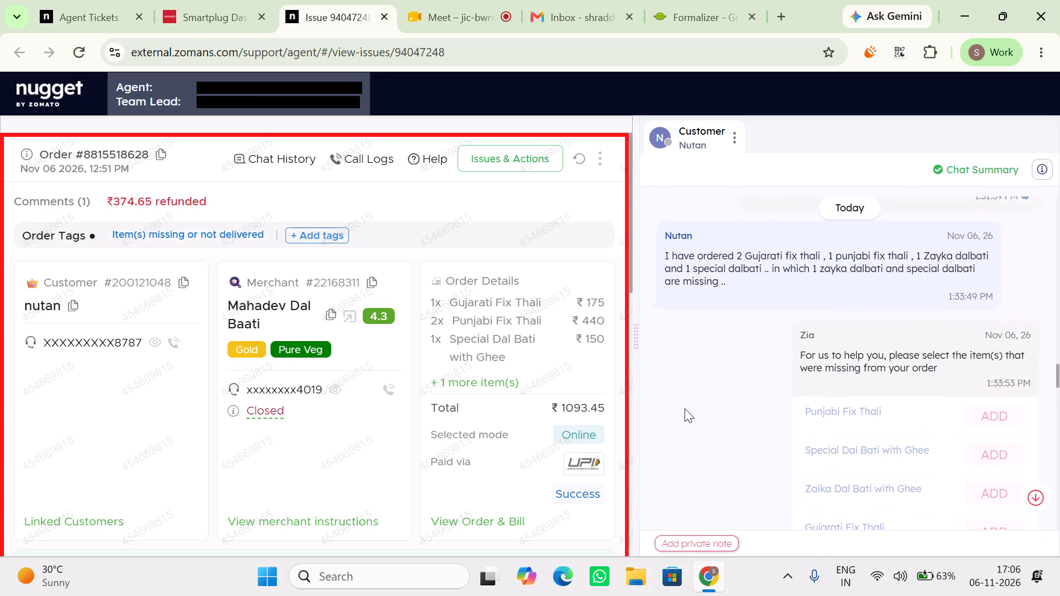
pyautogui.scroll(1, 685, 408)
pyautogui.scroll(-4, 835, 441)
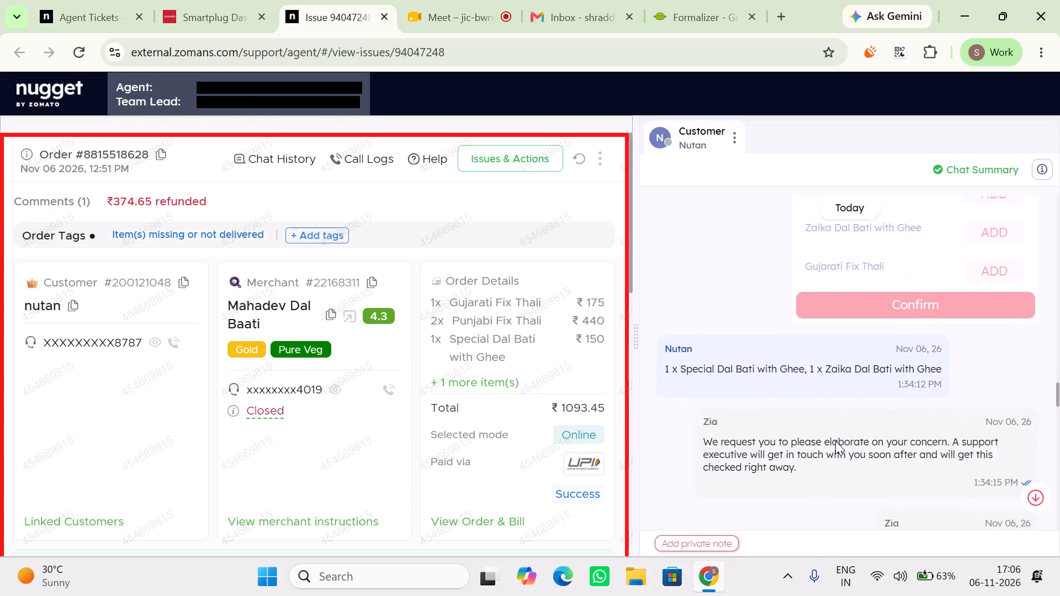
pyautogui.scroll(-6, 835, 441)
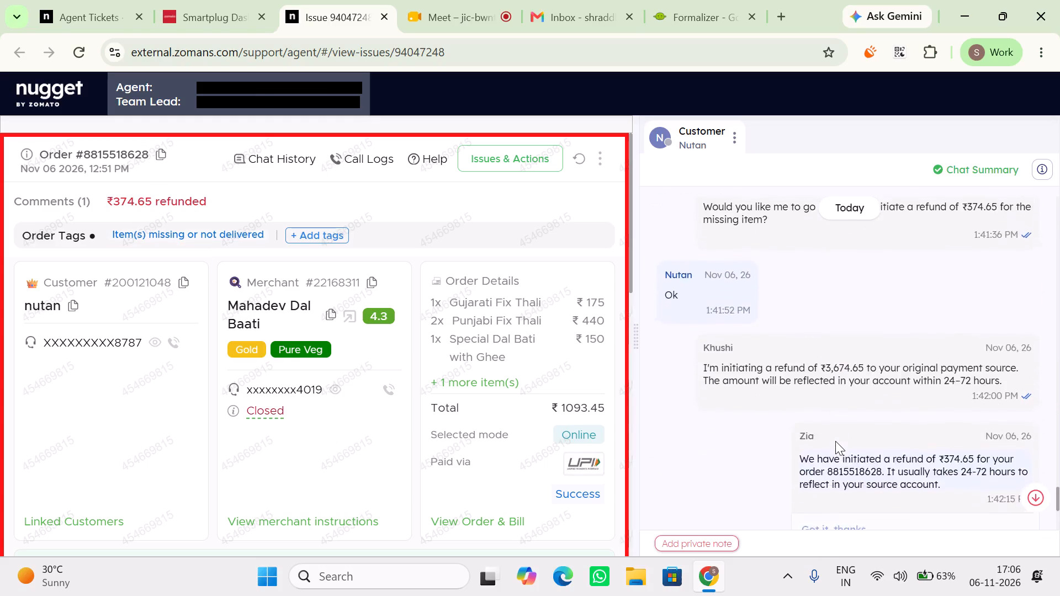
pyautogui.scroll(-1, 835, 441)
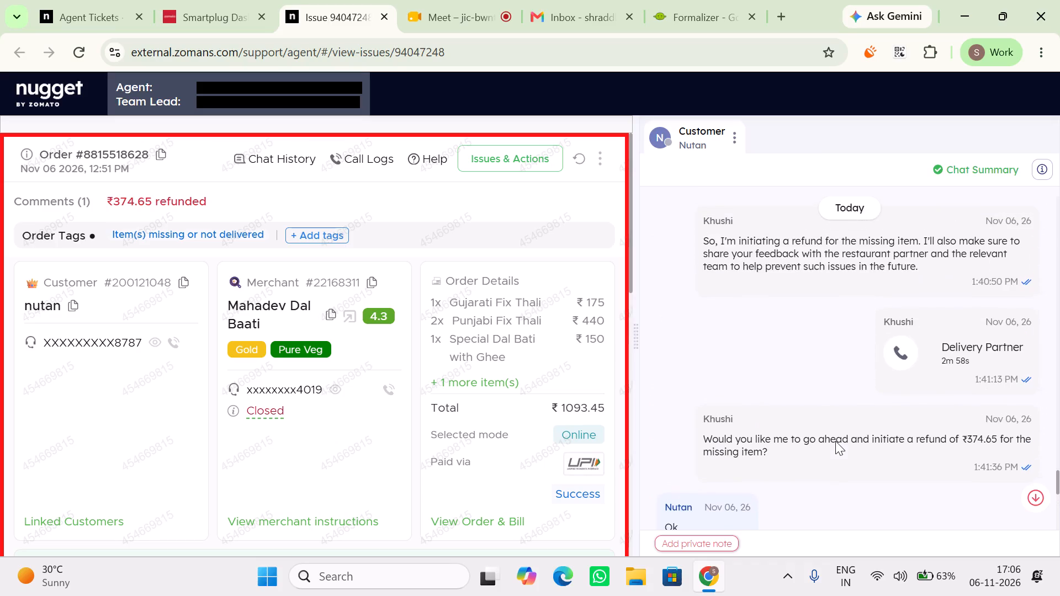
pyautogui.scroll(-3, 835, 441)
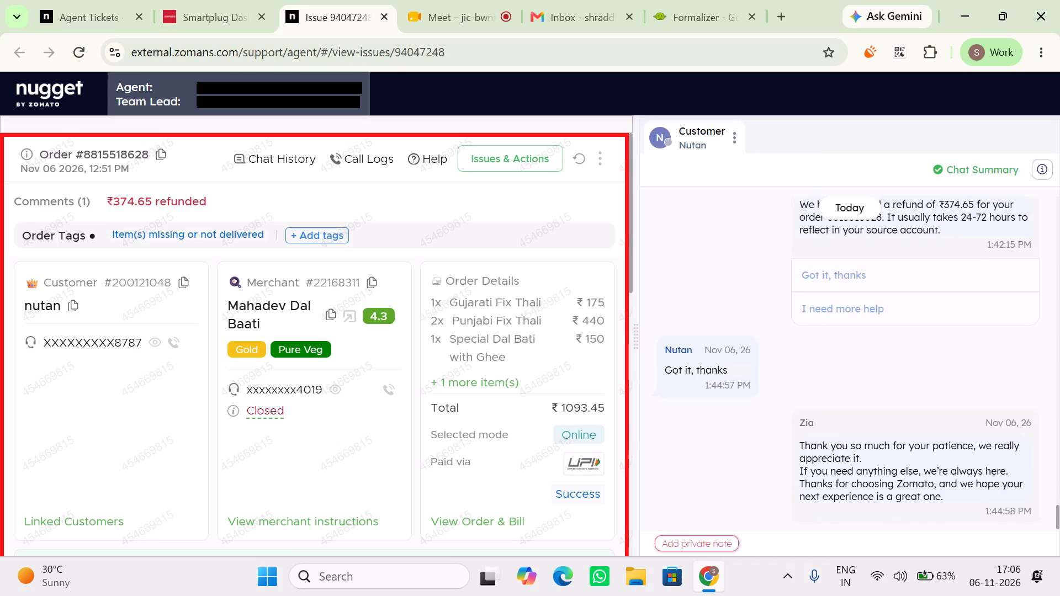
pyautogui.scroll(1, 784, 353)
pyautogui.click(96, 0)
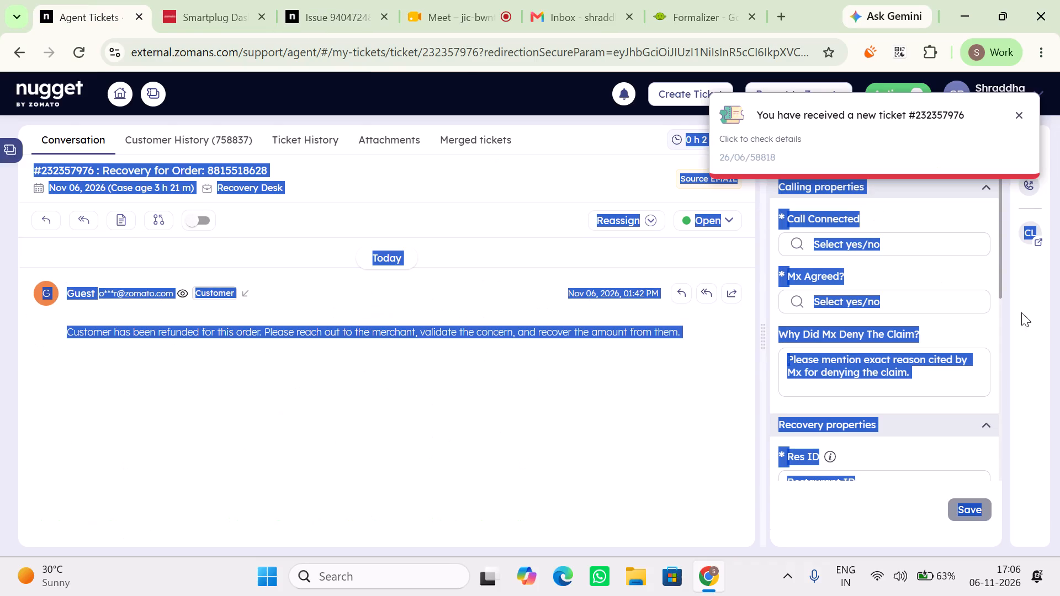
pyautogui.scroll(-3, 854, 349)
pyautogui.click(755, 399)
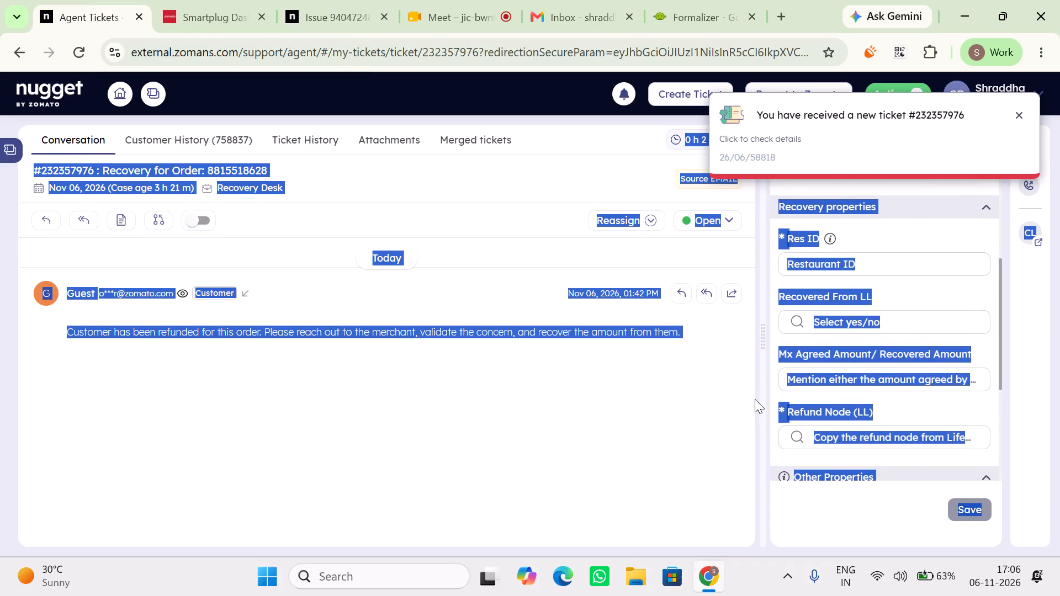
pyautogui.scroll(-2, 866, 424)
pyautogui.scroll(-2, 802, 441)
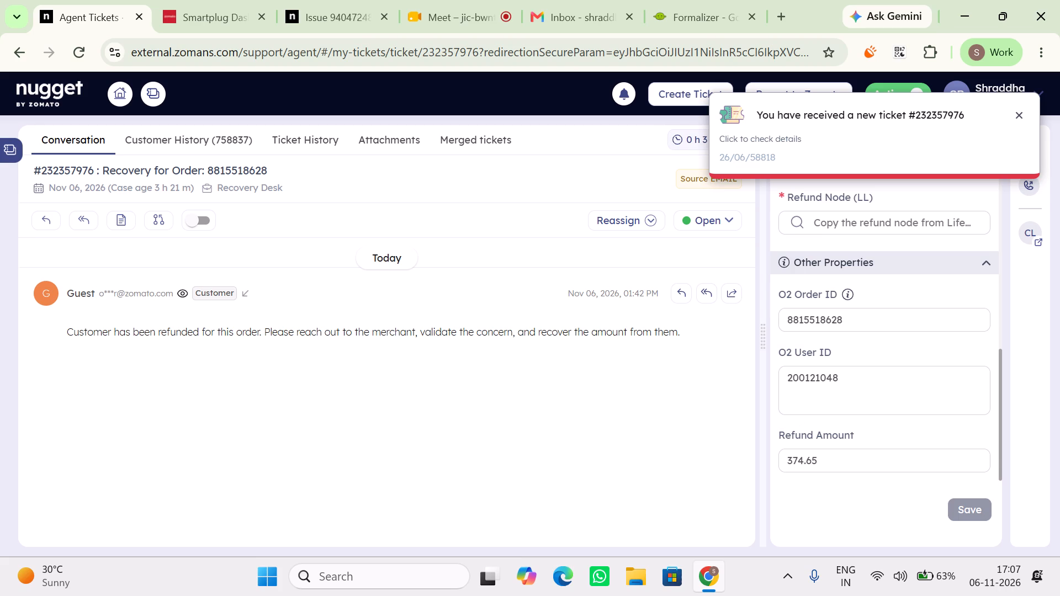
pyautogui.scroll(3, 802, 441)
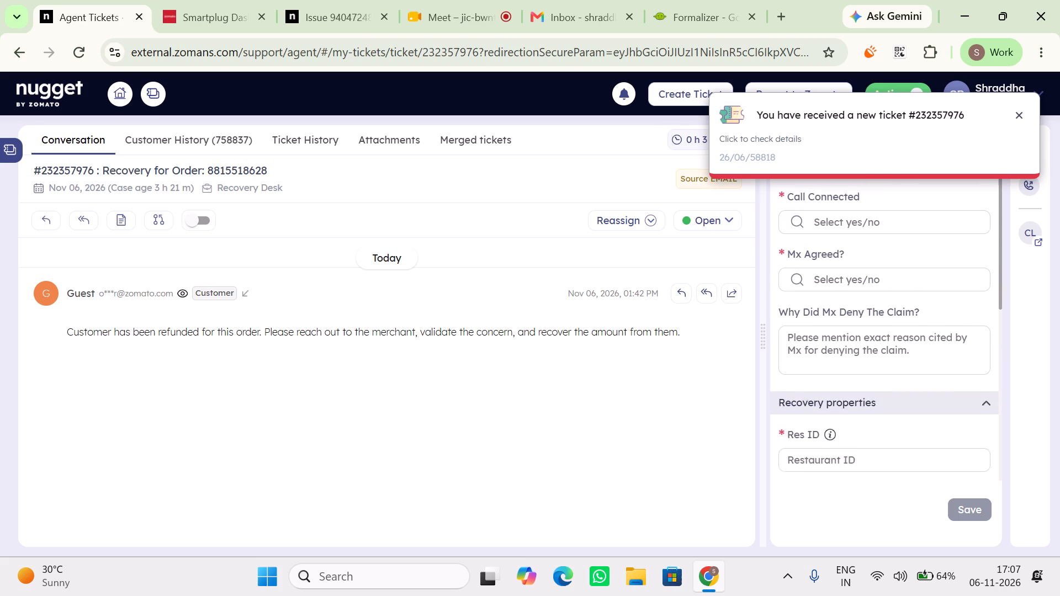
pyautogui.scroll(3, 802, 441)
pyautogui.moveTo(836, 246); pyautogui.dragTo(803, 286)
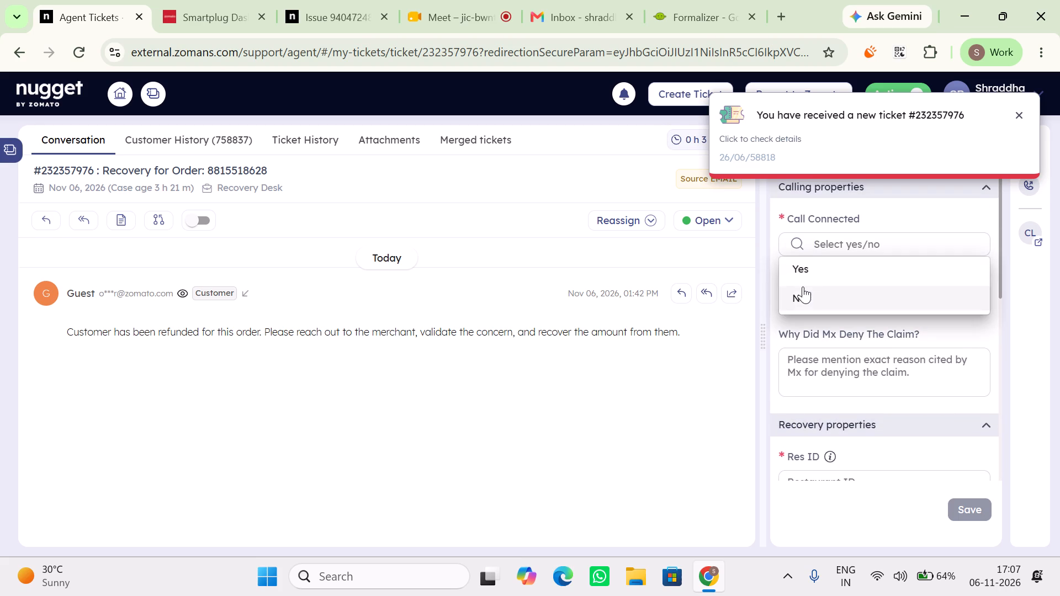
pyautogui.click(808, 272)
pyautogui.click(841, 301)
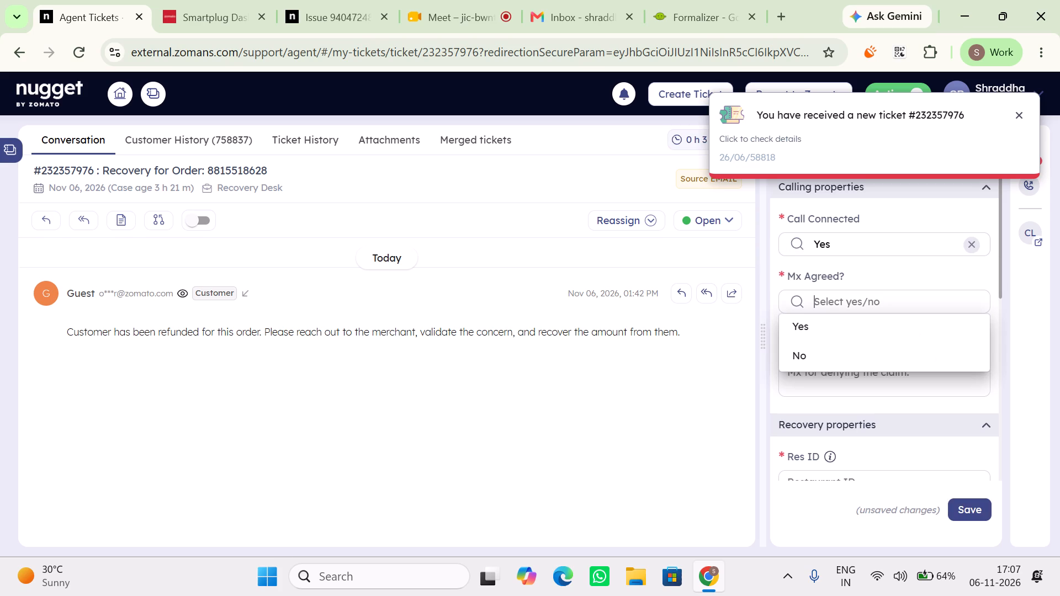
pyautogui.click(796, 364)
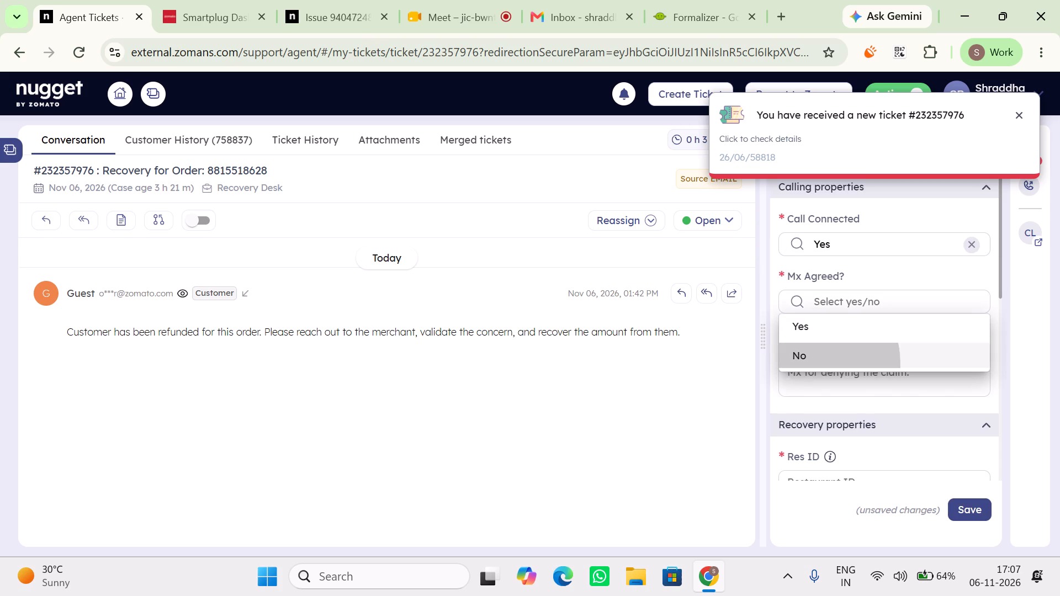
pyautogui.click(845, 375)
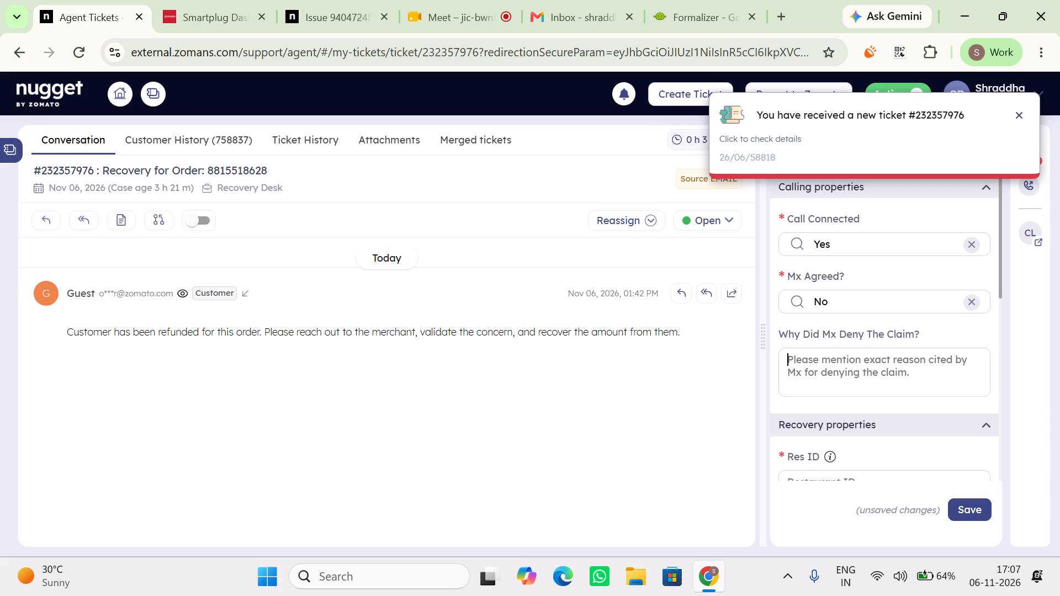
# Unmute the site of the Meet call.
pyautogui.rightClick(462, 0)
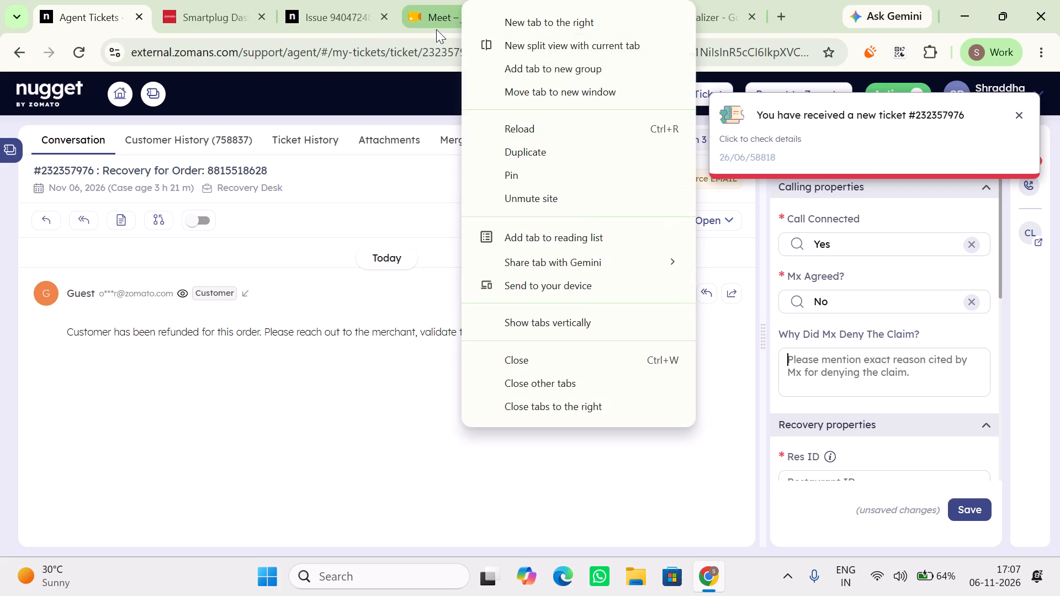
pyautogui.click(531, 191)
pyautogui.click(324, 0)
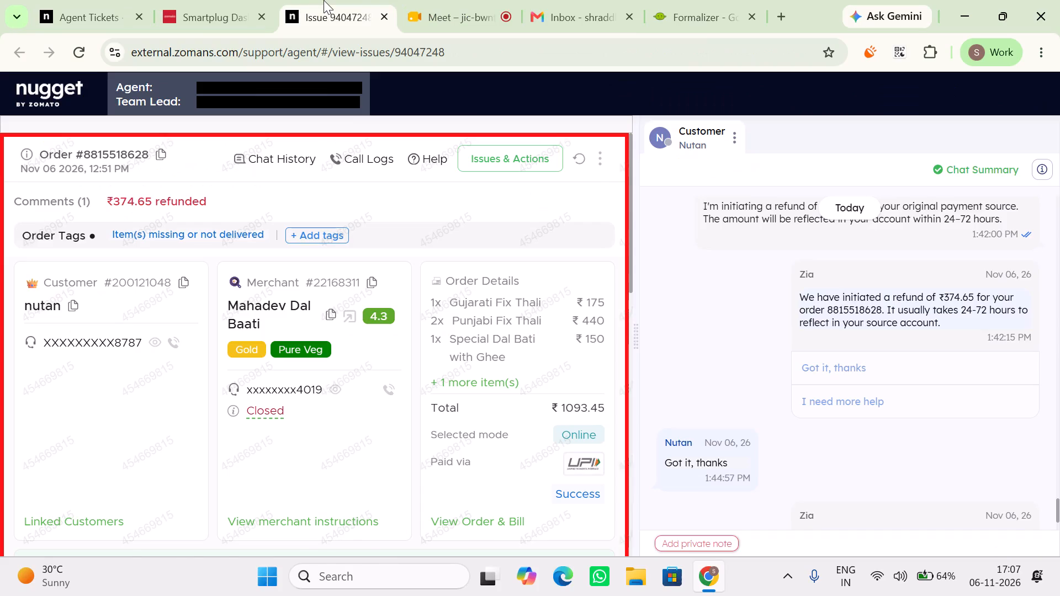
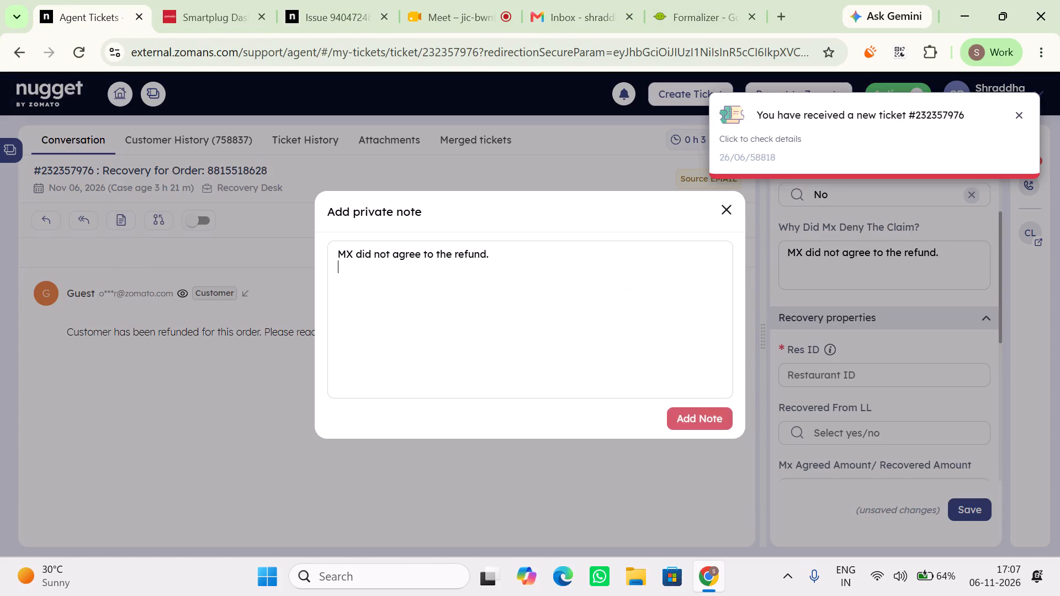
pyautogui.click(222, 0)
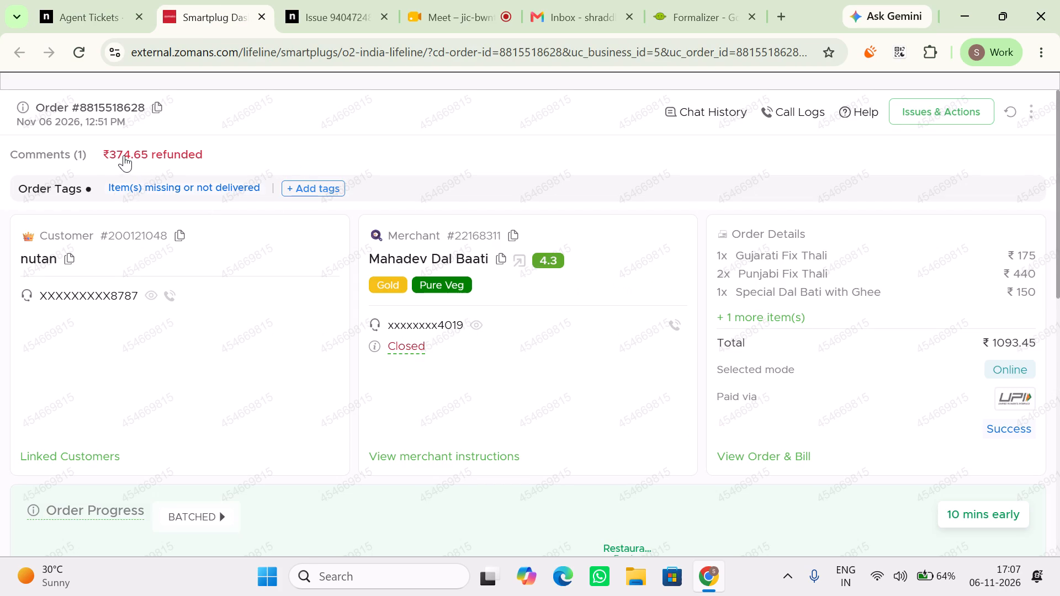
pyautogui.click(511, 230)
pyautogui.click(60, 0)
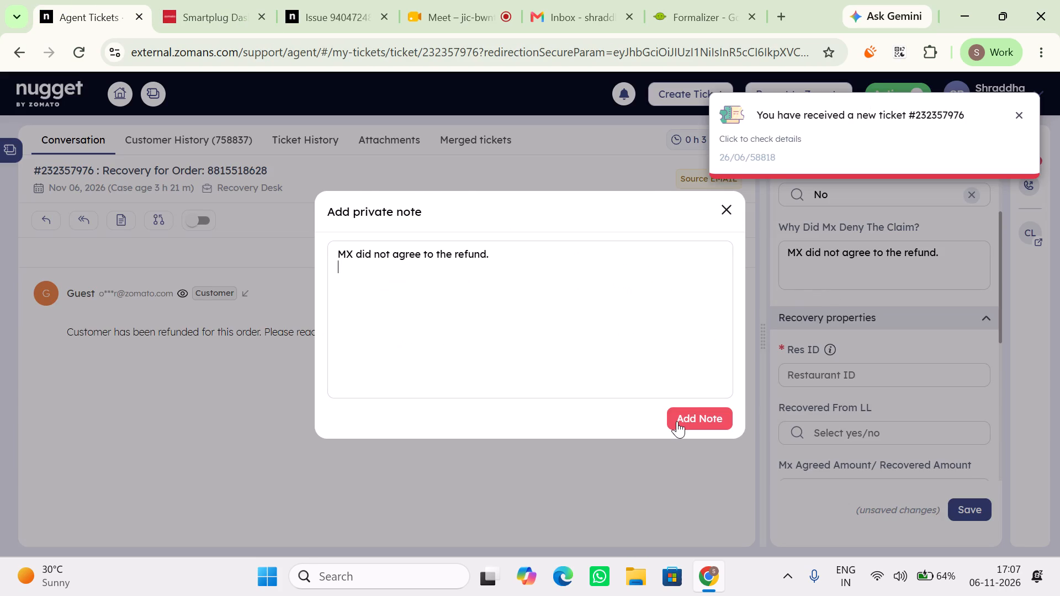
pyautogui.click(677, 421)
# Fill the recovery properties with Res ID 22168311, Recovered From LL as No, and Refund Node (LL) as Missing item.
pyautogui.scroll(6, 831, 403)
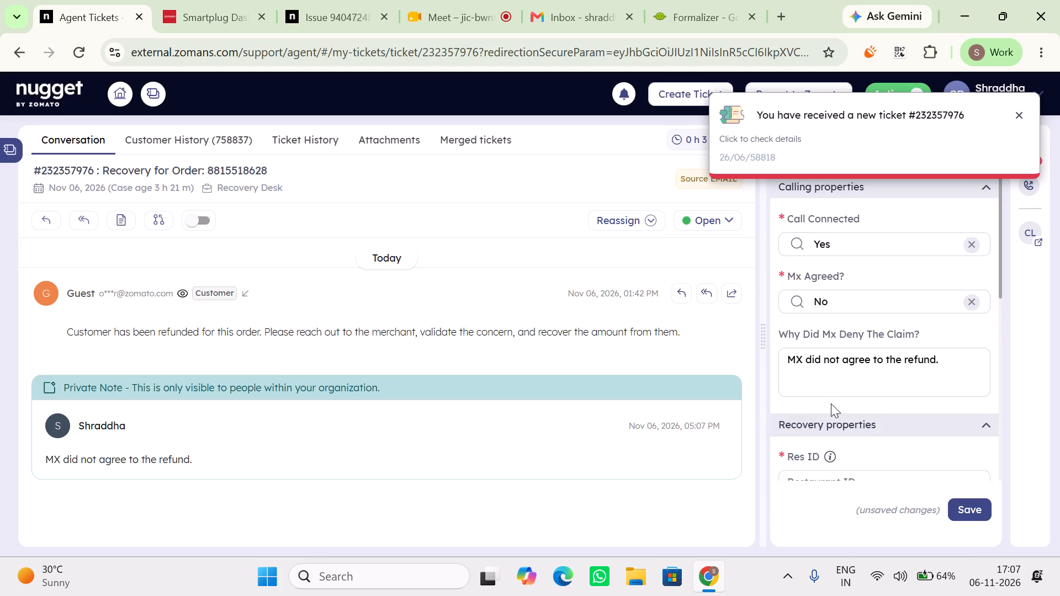
pyautogui.scroll(-1, 831, 403)
pyautogui.click(855, 385)
pyautogui.hotkey('ctrl', 'v')
pyautogui.scroll(-1, 855, 385)
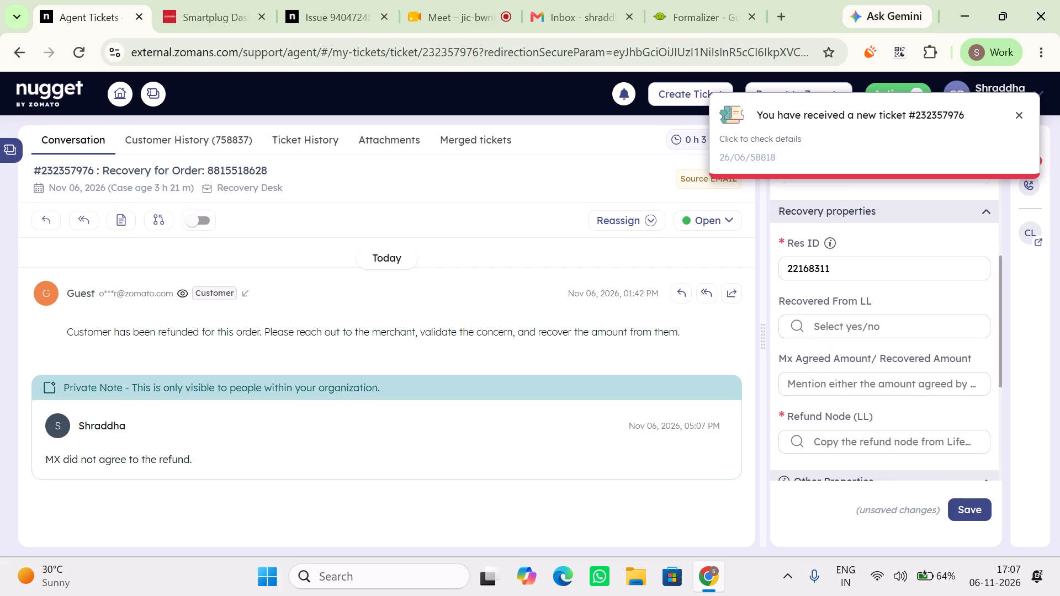
pyautogui.scroll(-1, 855, 385)
pyautogui.click(836, 324)
pyautogui.click(796, 383)
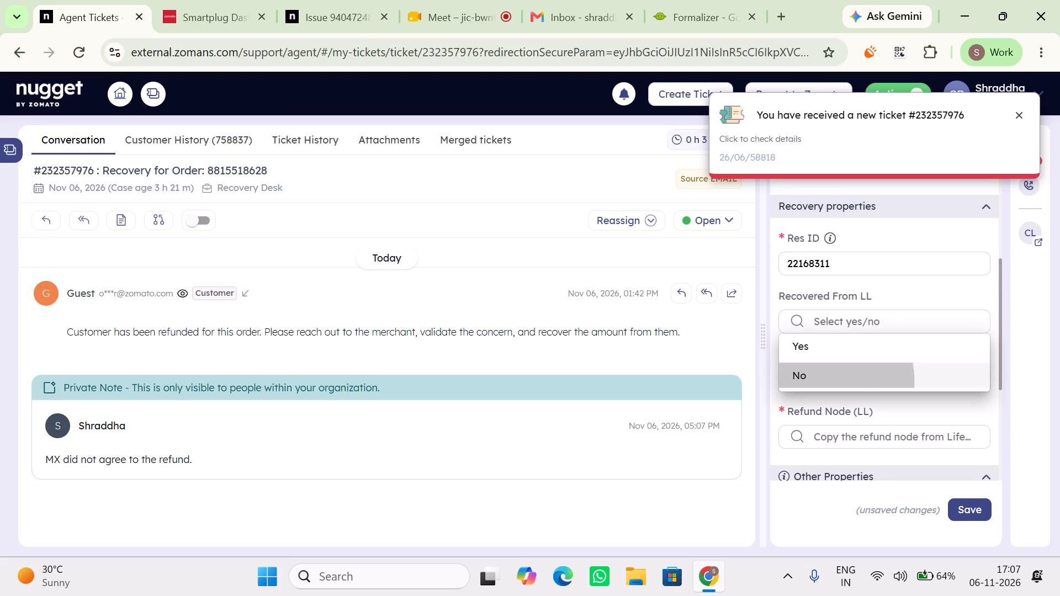
pyautogui.click(818, 386)
pyautogui.click(818, 386)
pyautogui.click(842, 435)
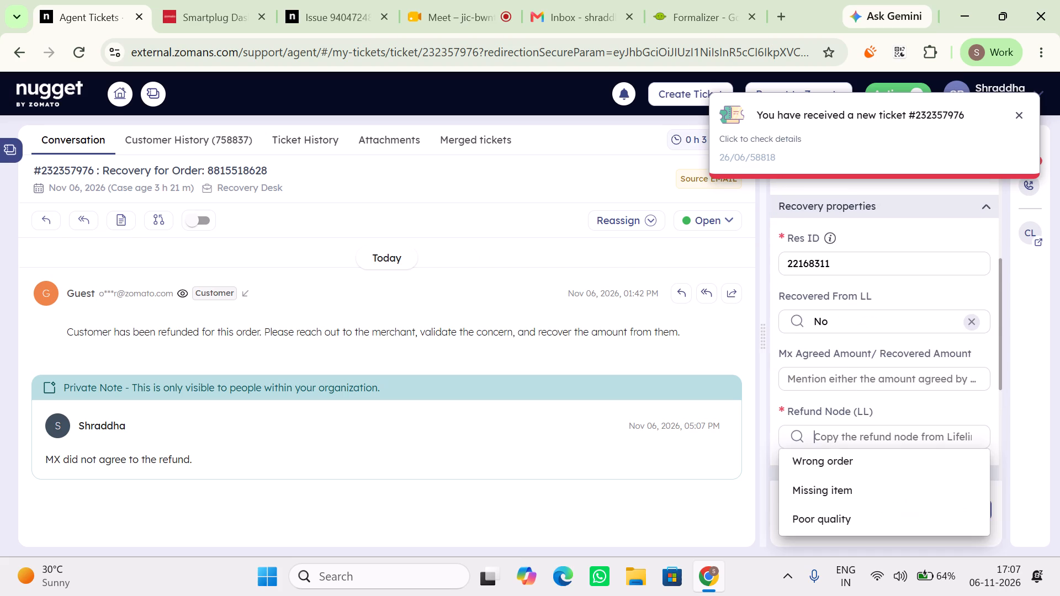
pyautogui.click(804, 493)
# Check the filled calling, recovery and other properties of the ticket, and save them.
pyautogui.scroll(6, 835, 405)
pyautogui.scroll(3, 570, 394)
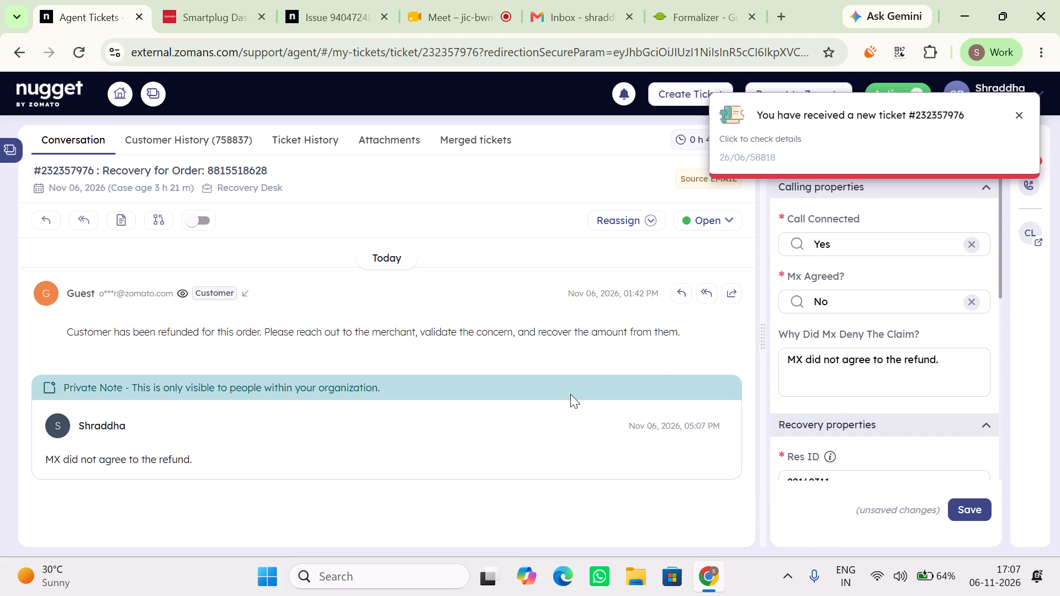
pyautogui.scroll(-3, 817, 386)
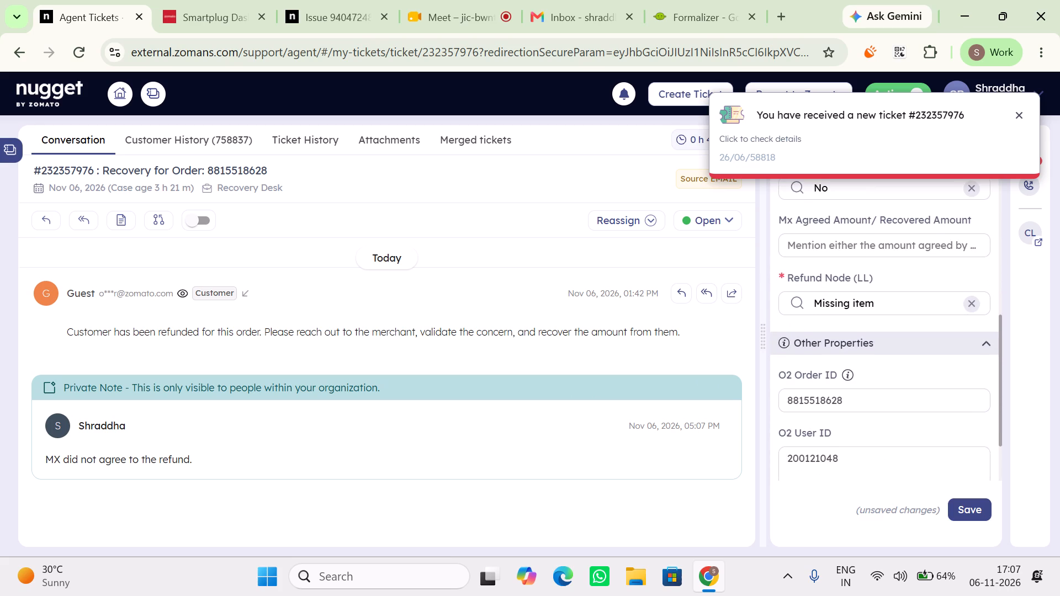
pyautogui.moveTo(981, 507); pyautogui.dragTo(925, 408)
pyautogui.scroll(-3, 925, 408)
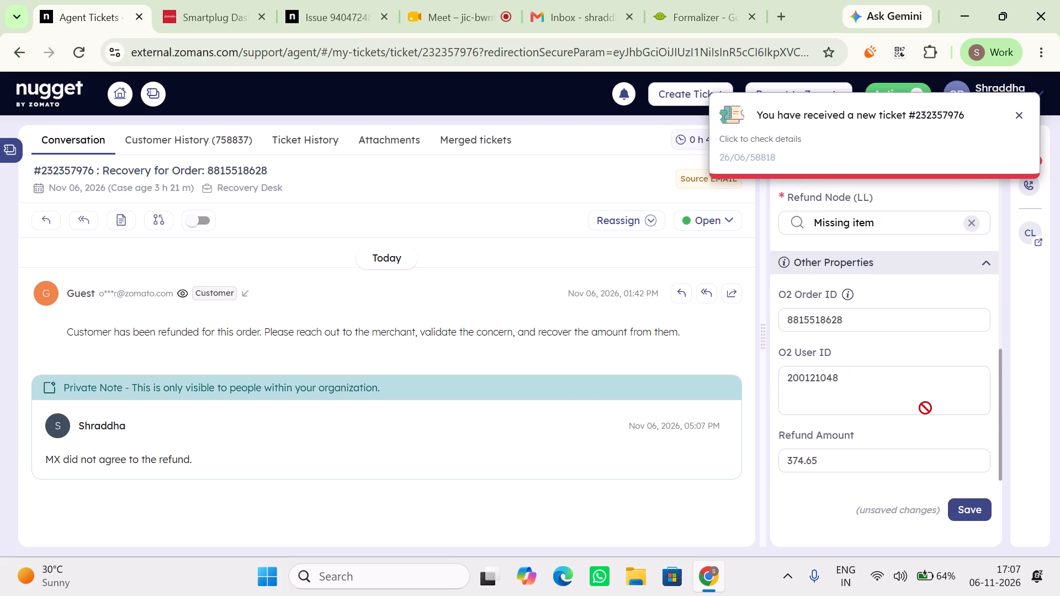
pyautogui.scroll(7, 925, 408)
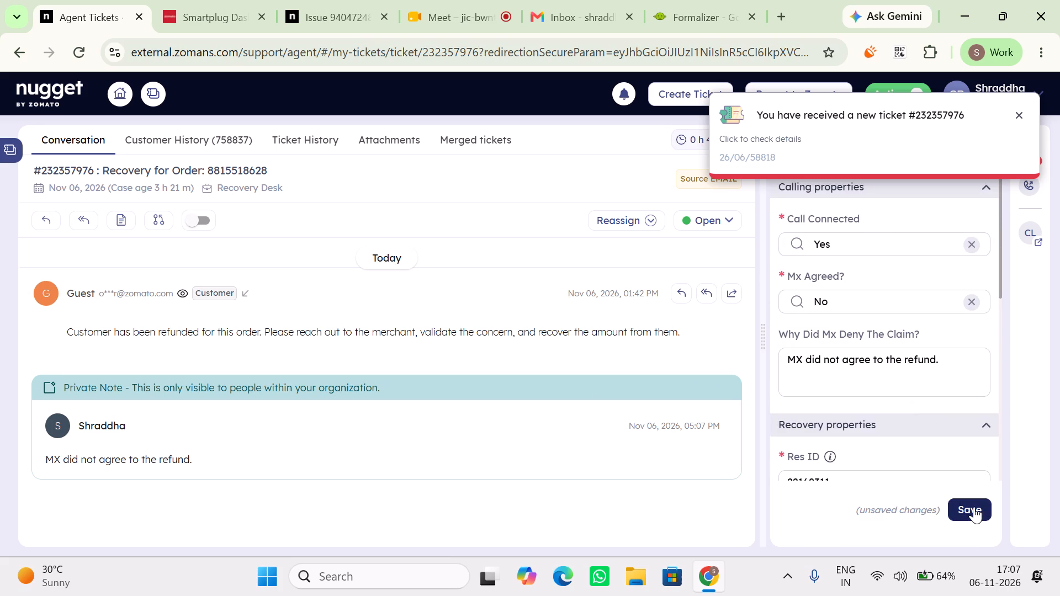
pyautogui.click(974, 507)
pyautogui.scroll(5, 865, 275)
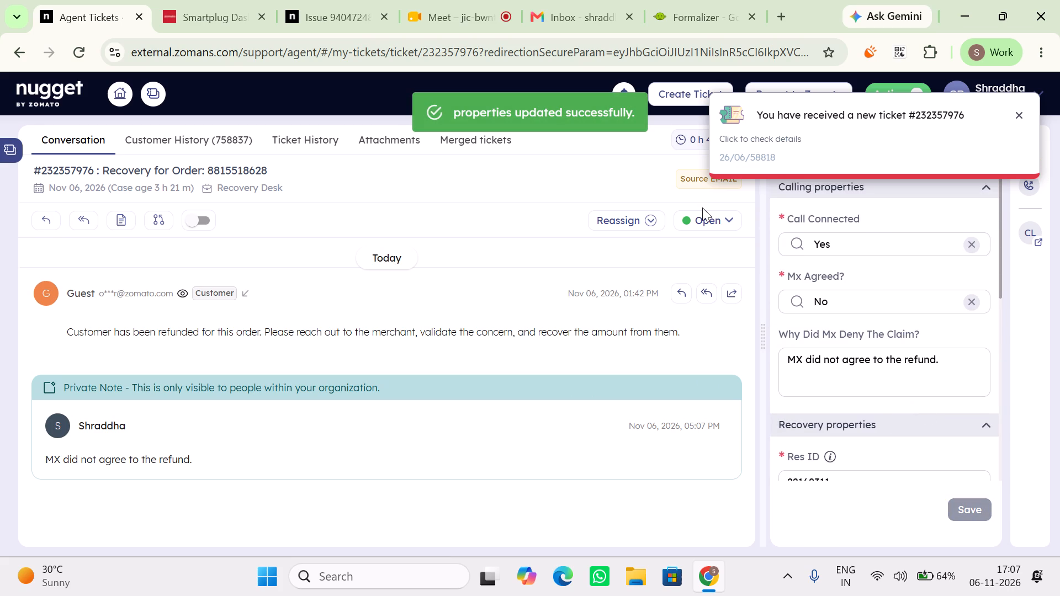
pyautogui.moveTo(702, 207); pyautogui.dragTo(713, 216)
pyautogui.click(713, 216)
pyautogui.click(619, 275)
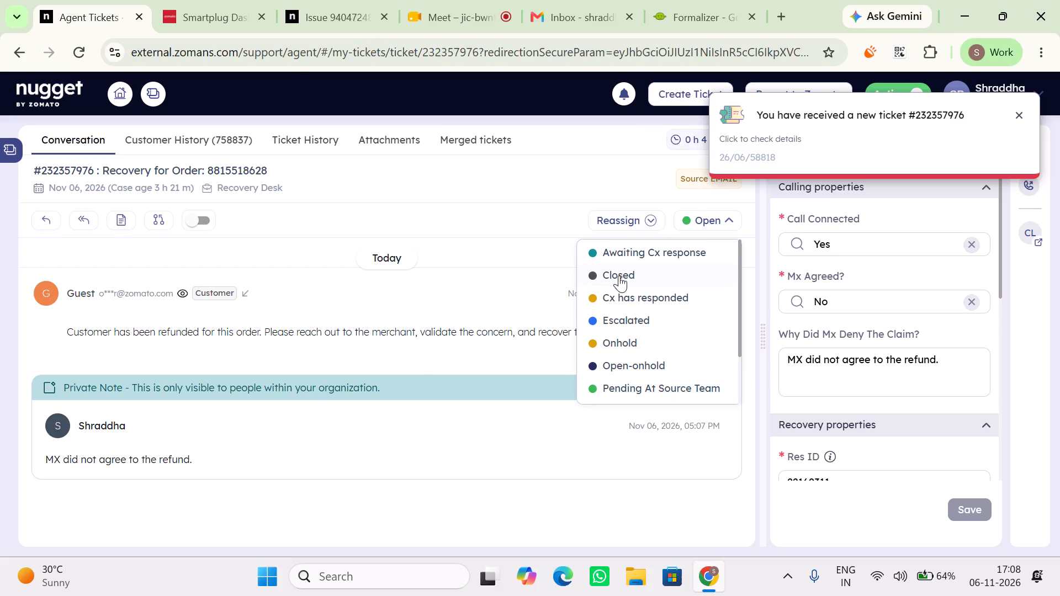
pyautogui.click(676, 349)
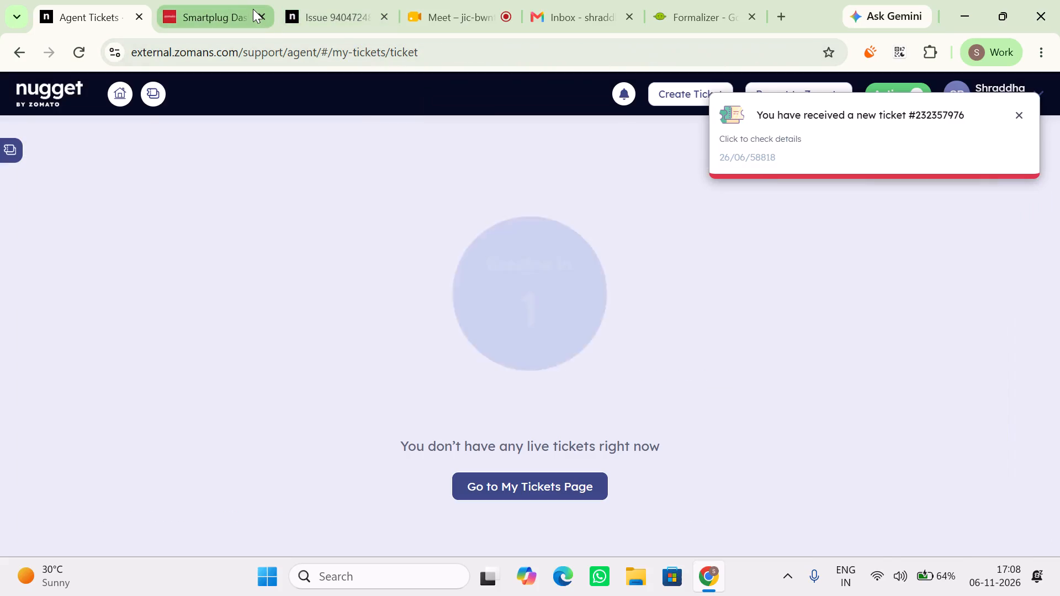
# Close the Smartplug order page and the issue page of the finished case.
pyautogui.click(258, 13)
pyautogui.click(258, 13)
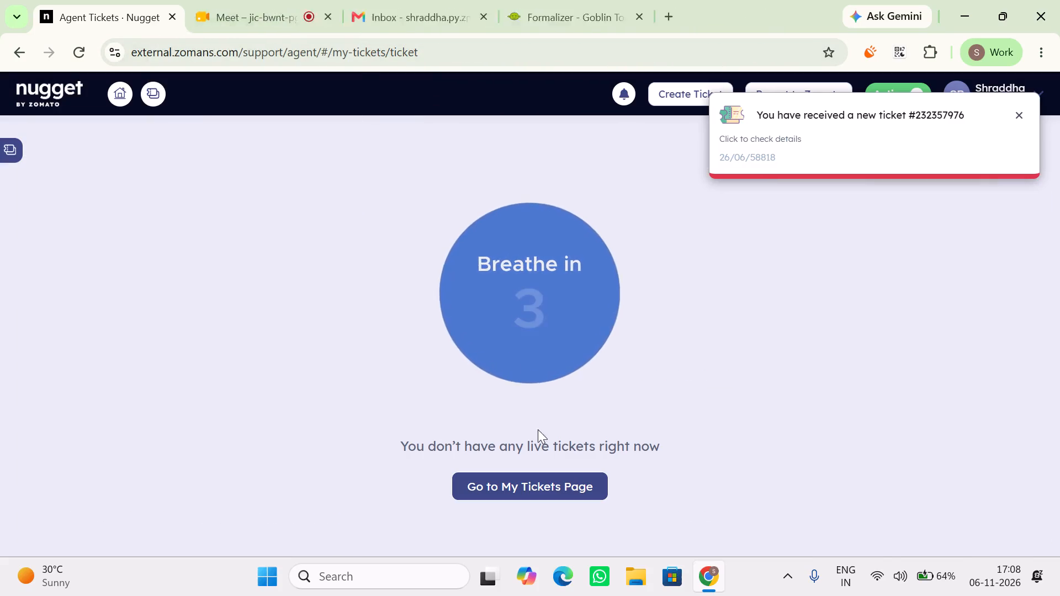
# Go to the My Tickets page and refresh the All Assigned view to check for new tickets.
pyautogui.click(574, 493)
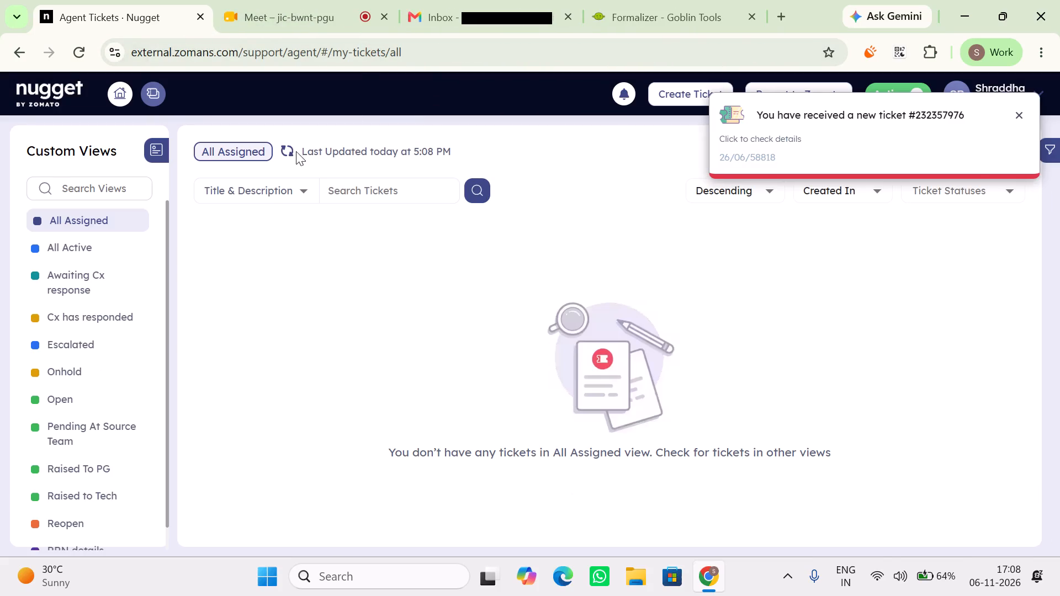
pyautogui.click(295, 153)
pyautogui.click(283, 148)
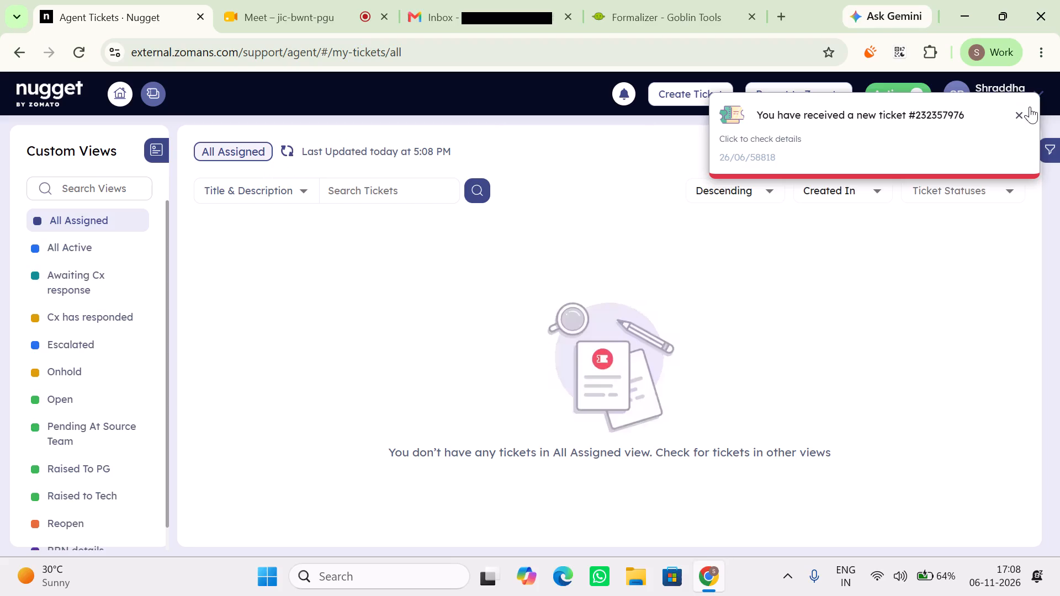
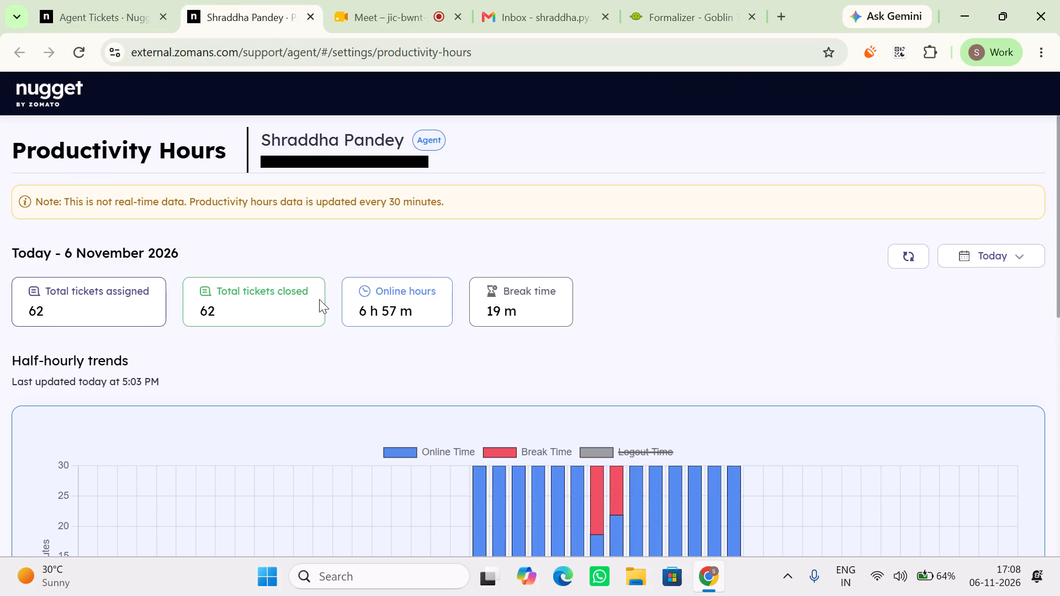
# Check today's ticket counts, online hours and half-hourly trends on the Productivity Hours page, and reload it.
pyautogui.scroll(-1, 319, 299)
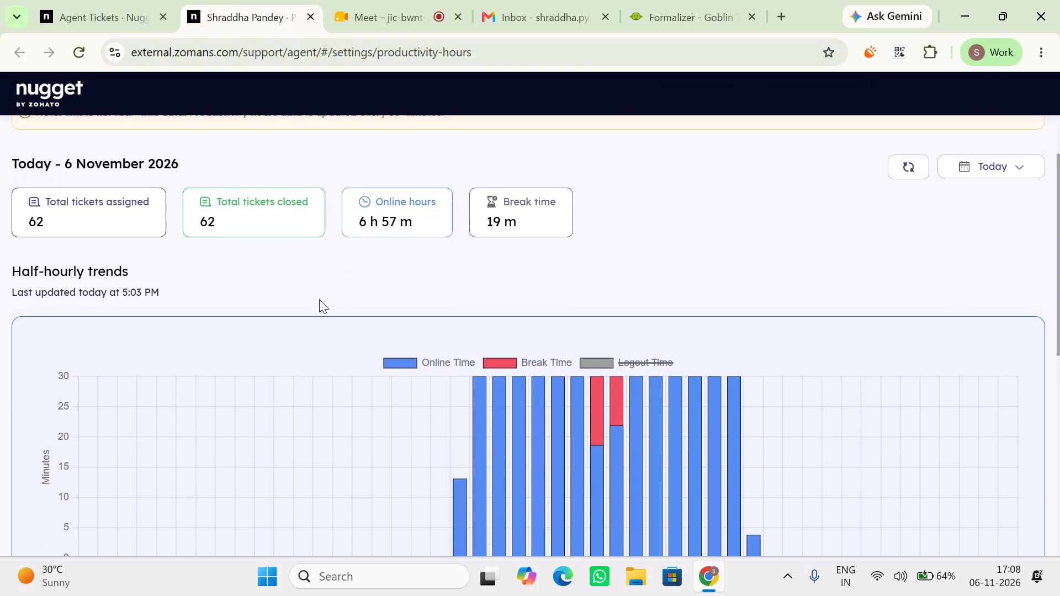
pyautogui.scroll(-1, 319, 299)
pyautogui.click(79, 66)
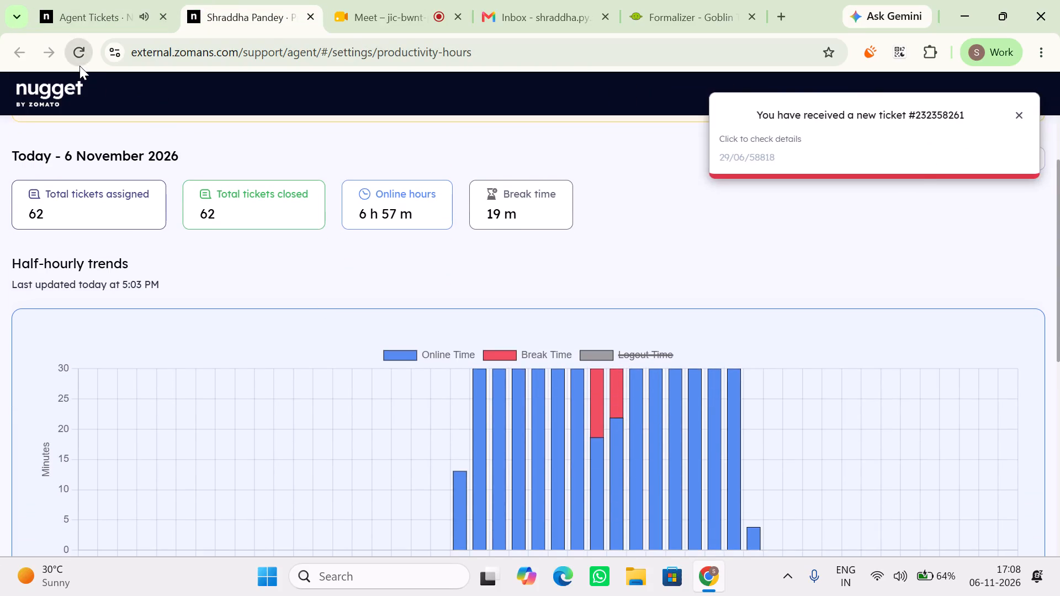
pyautogui.click(92, 0)
pyautogui.click(285, 150)
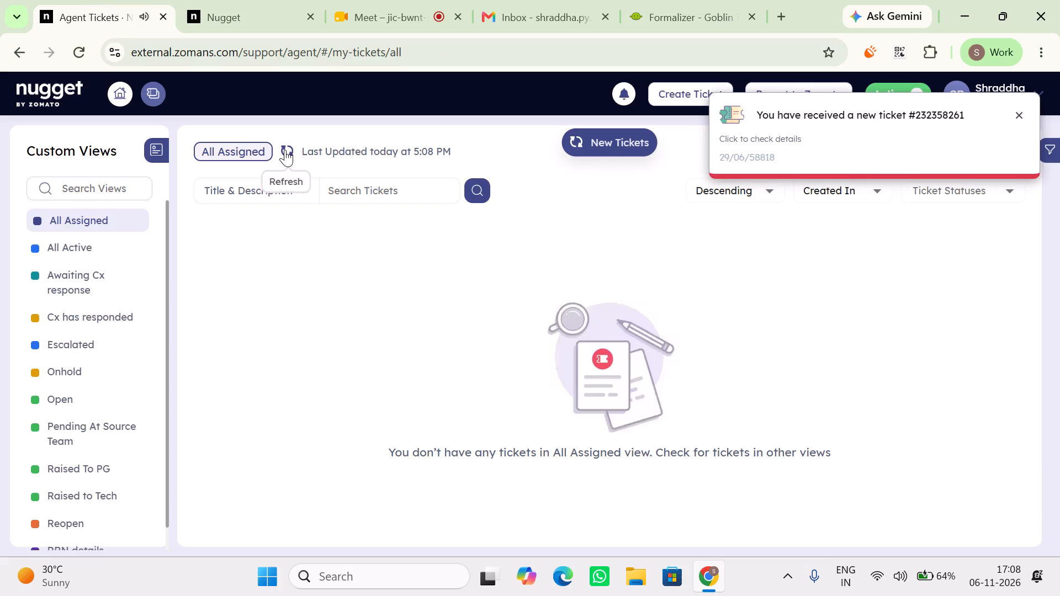
pyautogui.click(480, 283)
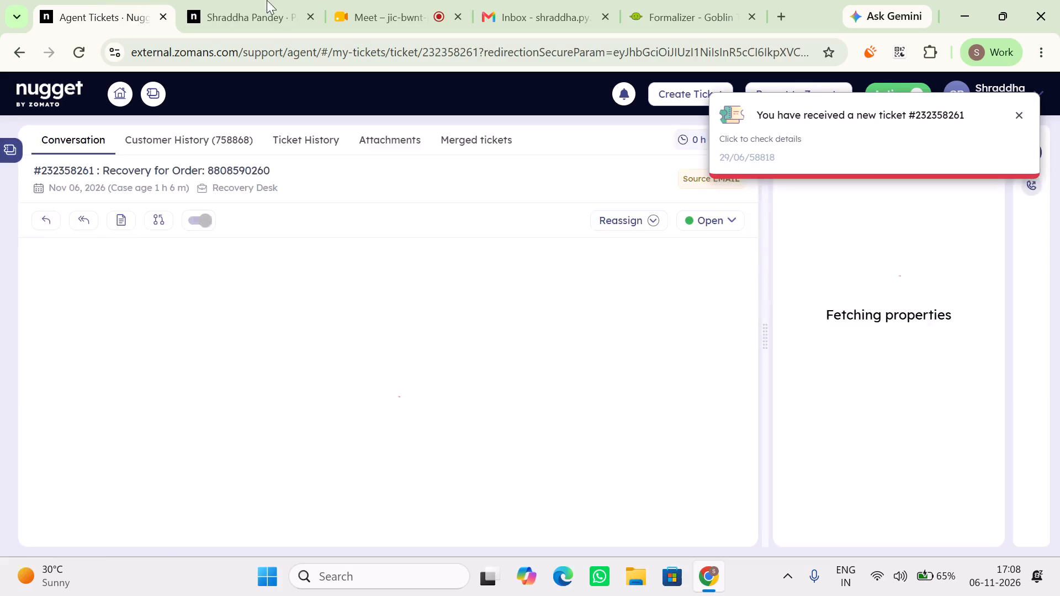
# Reload the Productivity Hours page and review today's figures again, also looking over the new ticket's conversation.
pyautogui.click(242, 0)
pyautogui.click(84, 63)
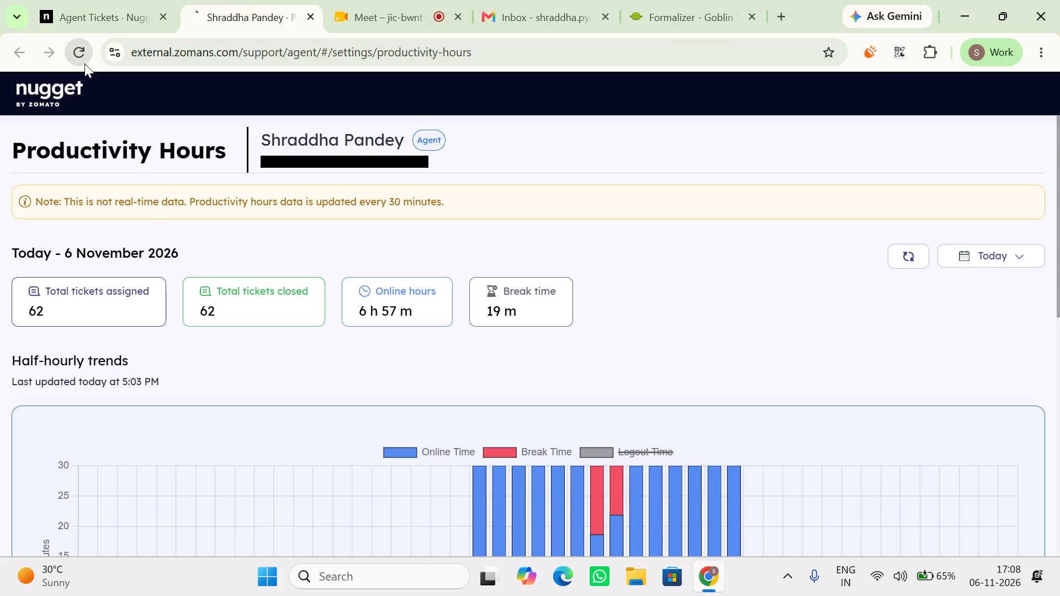
pyautogui.click(79, 0)
pyautogui.scroll(1, 858, 243)
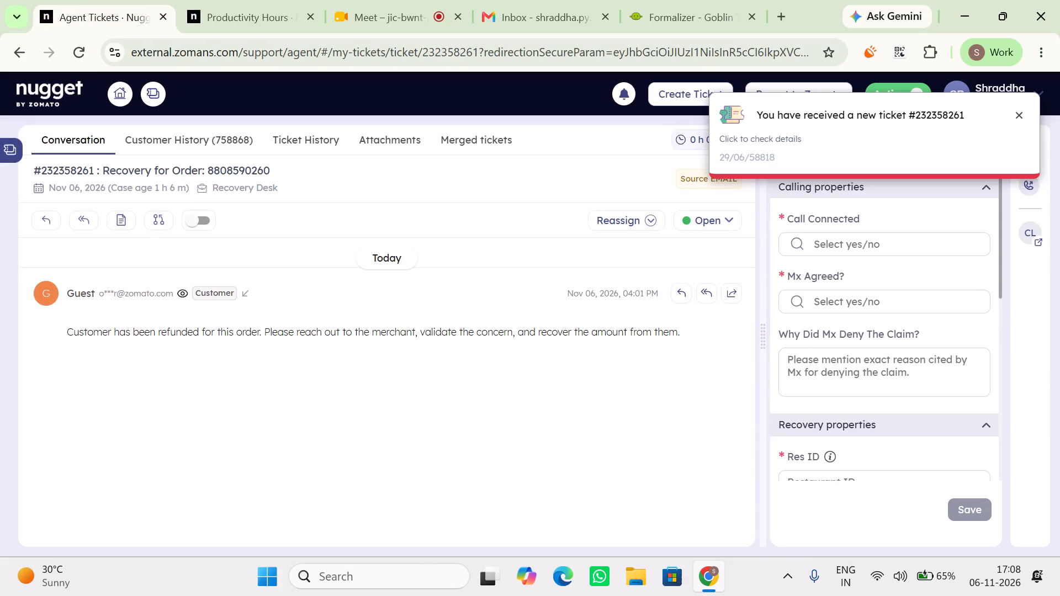
pyautogui.scroll(1, 858, 243)
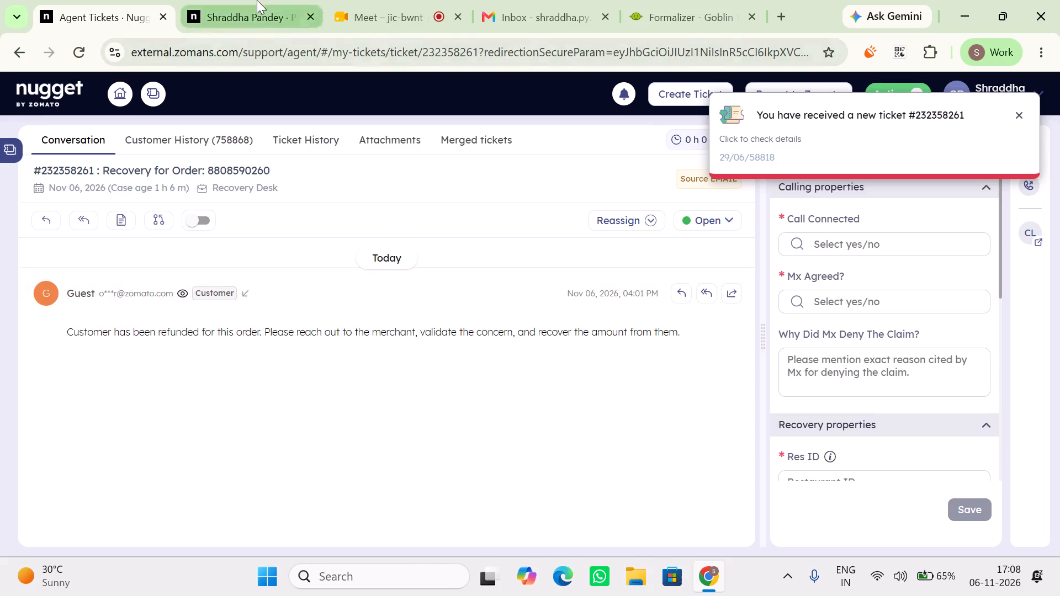
pyautogui.click(257, 0)
pyautogui.scroll(-1, 418, 308)
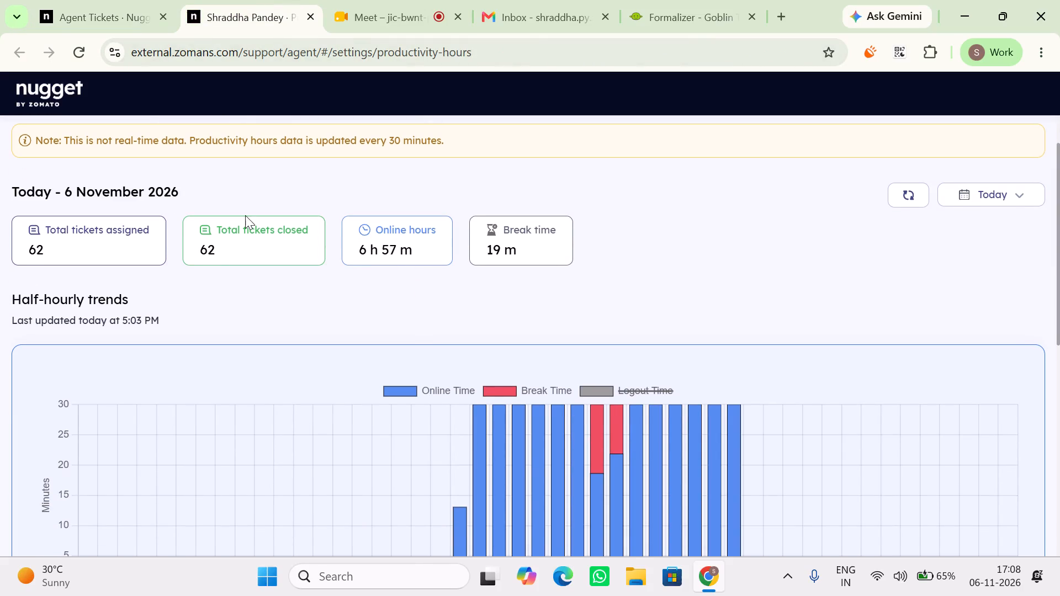
pyautogui.scroll(1, 245, 215)
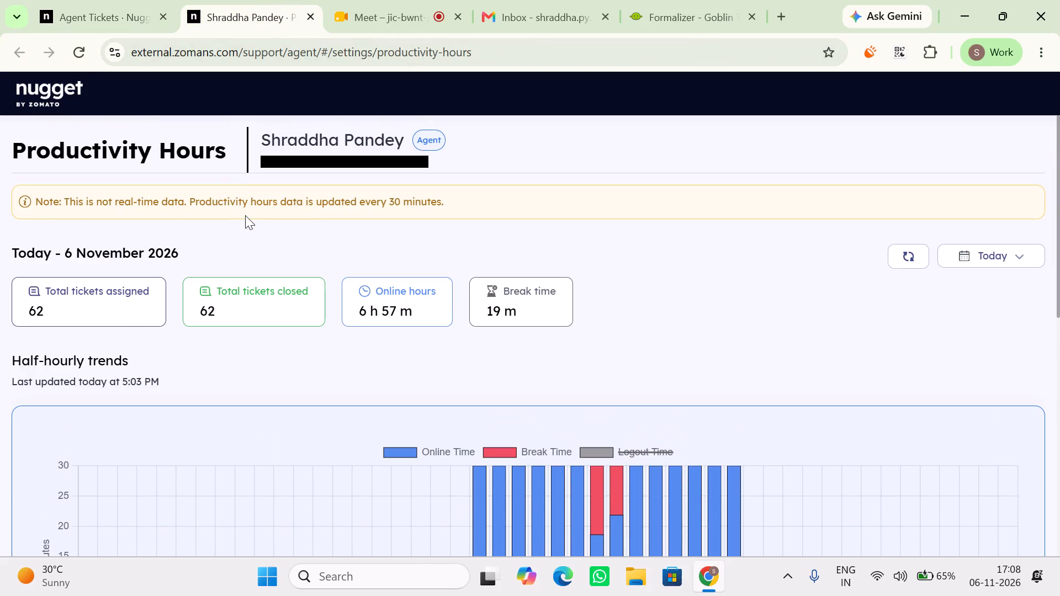
pyautogui.scroll(-1, 245, 215)
pyautogui.click(77, 62)
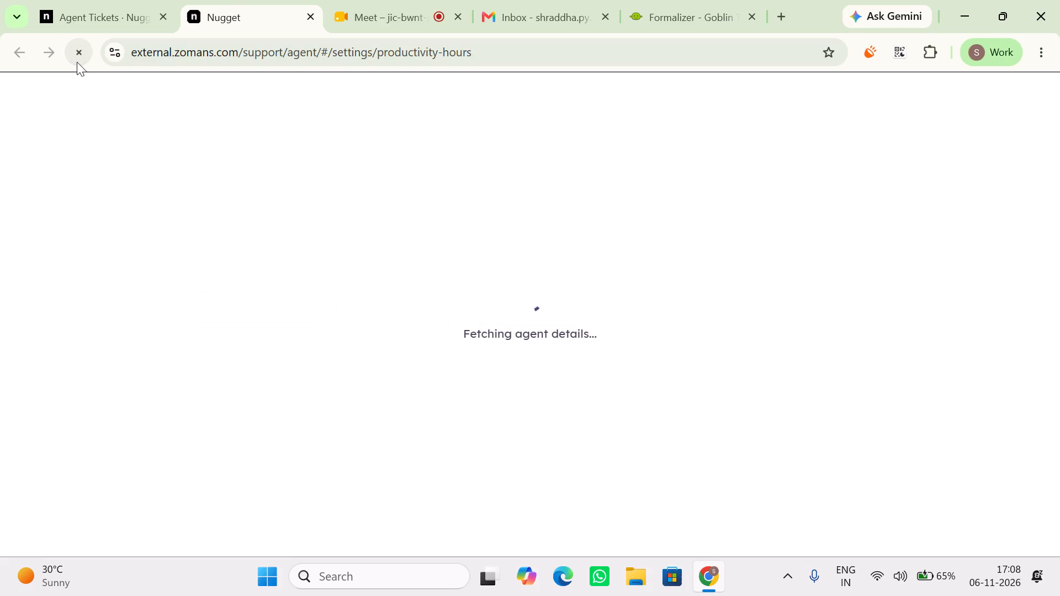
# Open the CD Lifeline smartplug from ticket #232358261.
pyautogui.click(120, 0)
pyautogui.click(1040, 230)
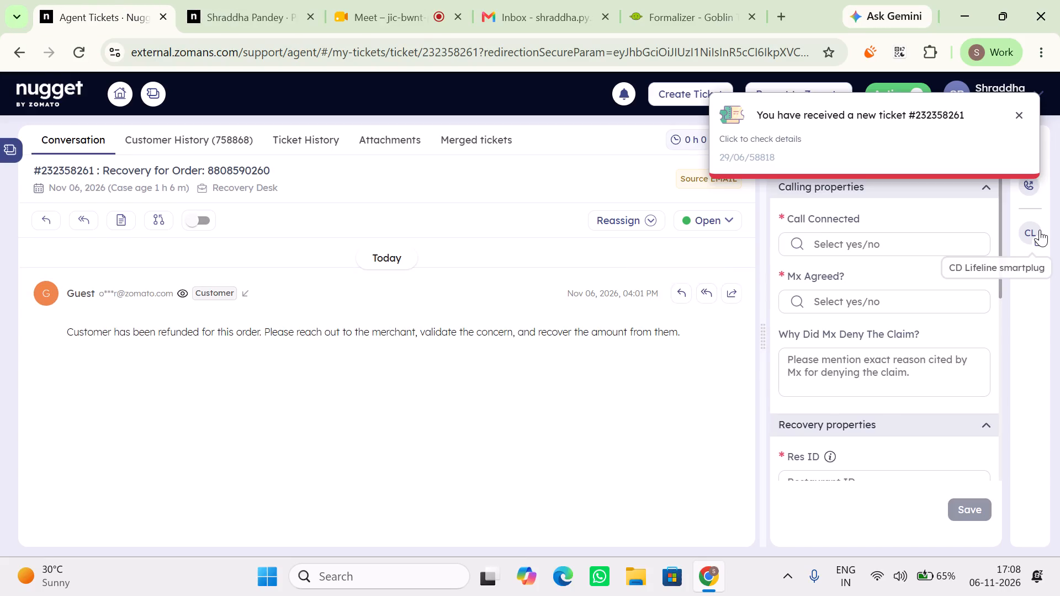
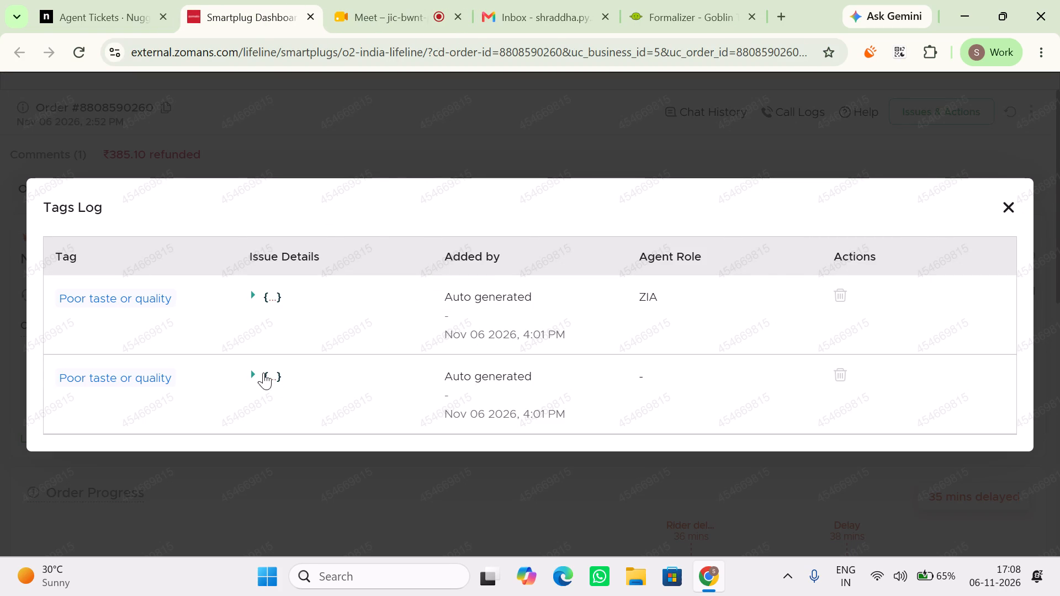
# Review the issue details of the second "Poor taste or quality" entry in the order's tags log, and close the log.
pyautogui.click(263, 372)
pyautogui.scroll(-4, 346, 393)
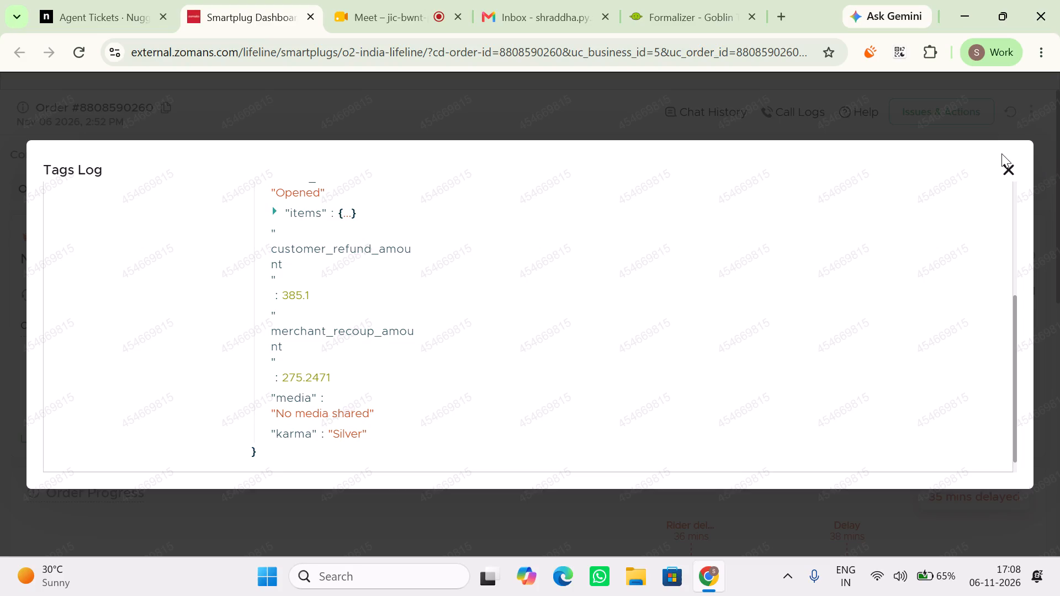
pyautogui.click(1007, 167)
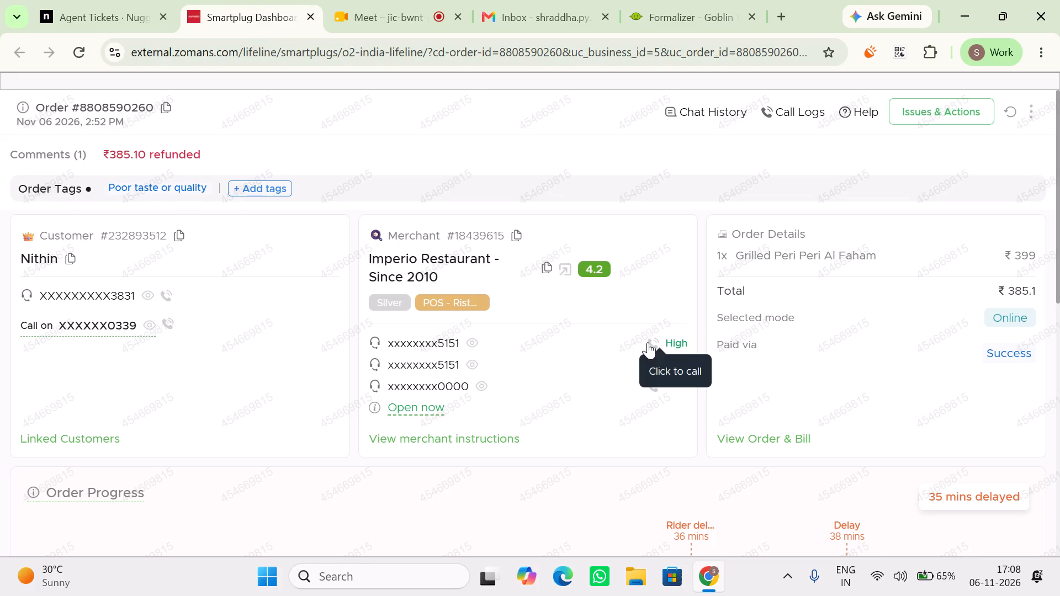
# Place a callback call to the merchant, Imperio Restaurant - Since 2010, using its first listed contact number.
pyautogui.click(648, 342)
pyautogui.click(965, 395)
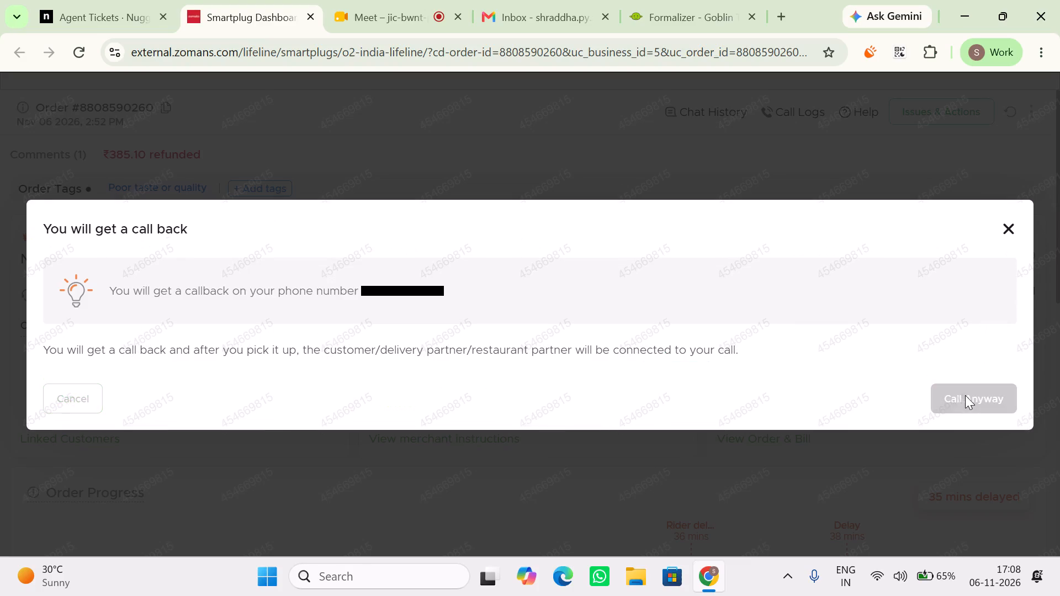
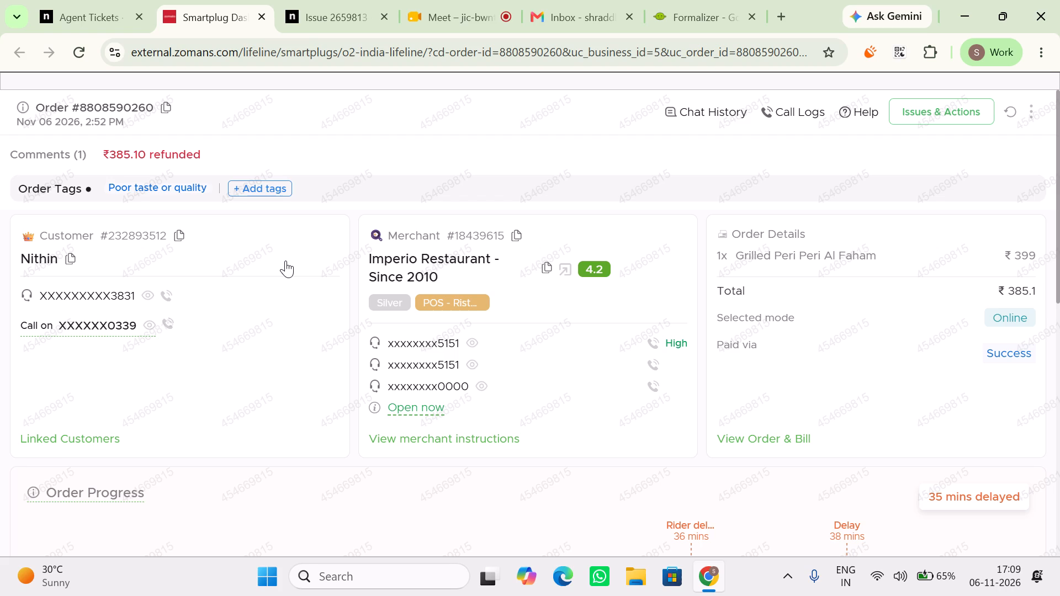
# Reveal the first two masked contact numbers of the merchant, Imperio Restaurant - Since 2010.
pyautogui.click(471, 340)
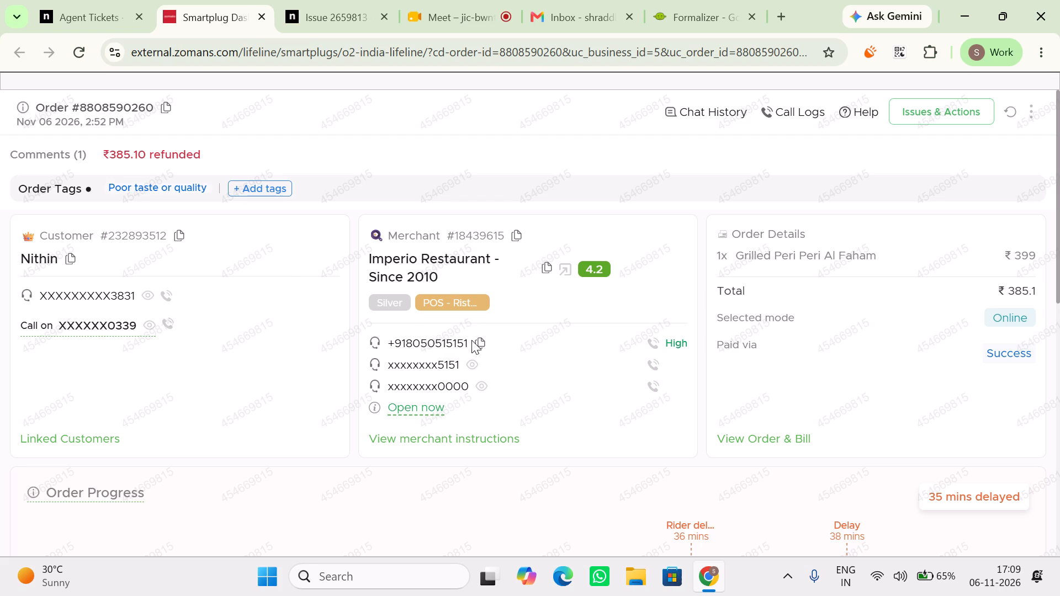
pyautogui.click(475, 363)
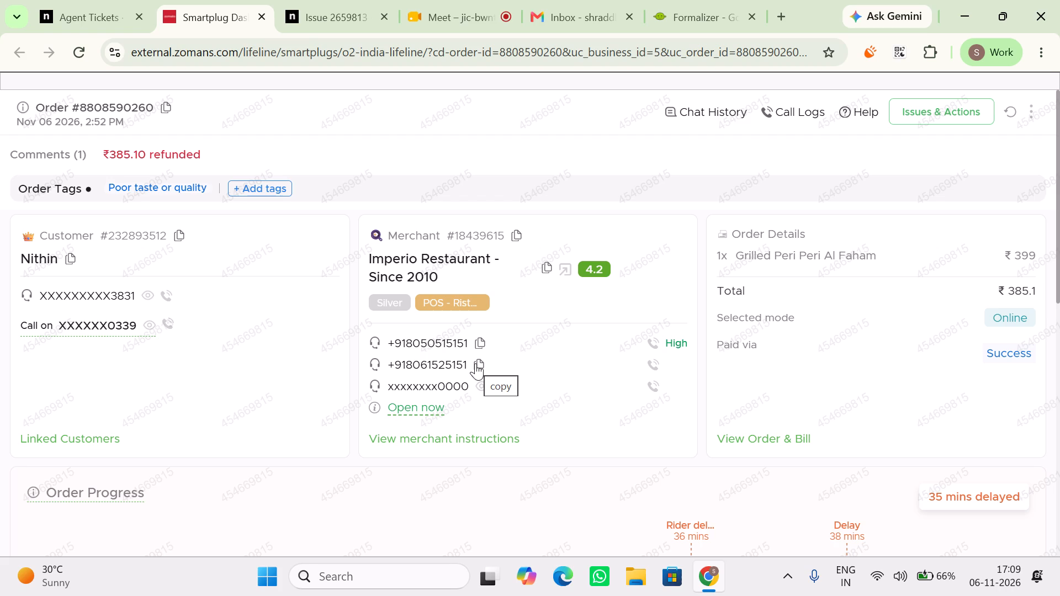
pyautogui.click(296, 0)
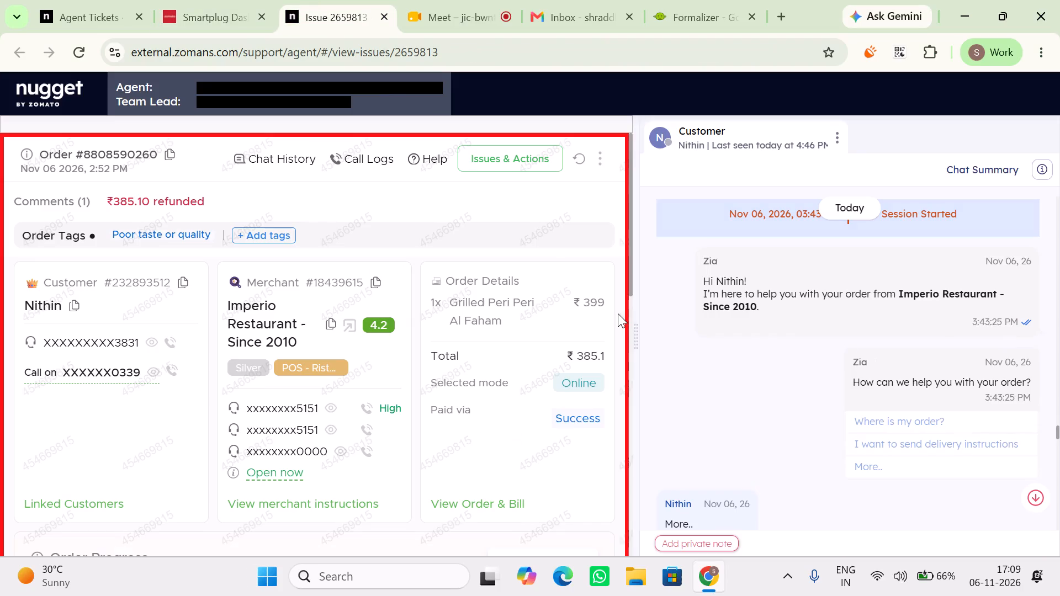
pyautogui.scroll(-3, 778, 422)
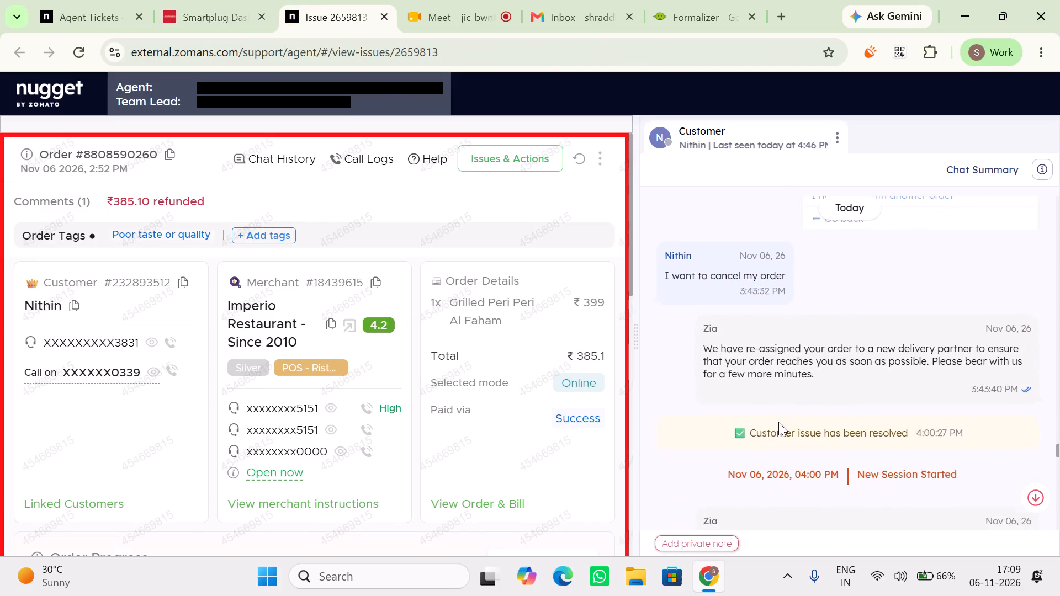
pyautogui.scroll(-6, 778, 422)
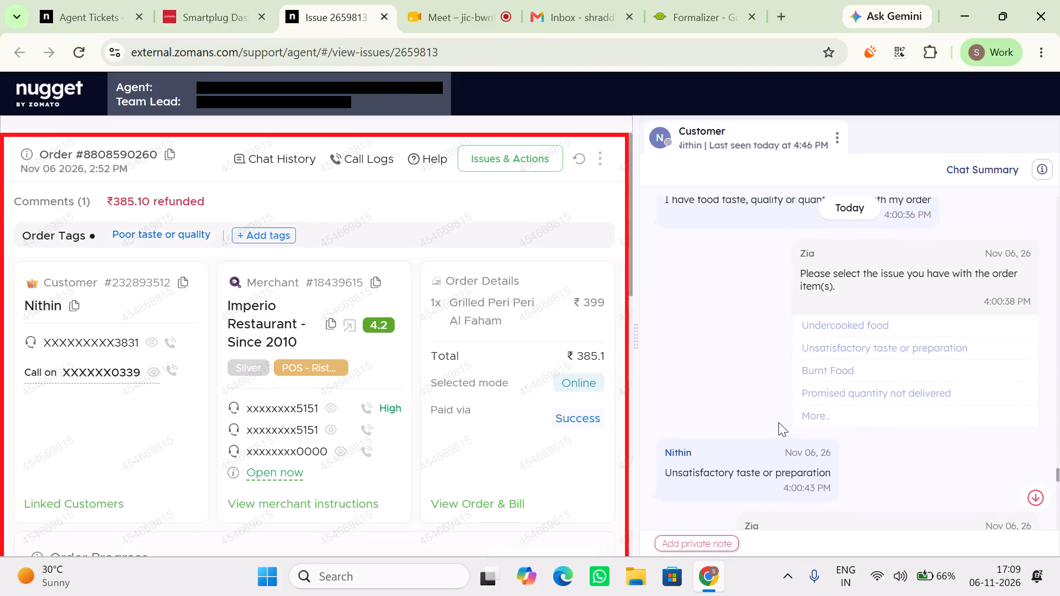
pyautogui.scroll(1, 778, 422)
pyautogui.scroll(-1, 778, 422)
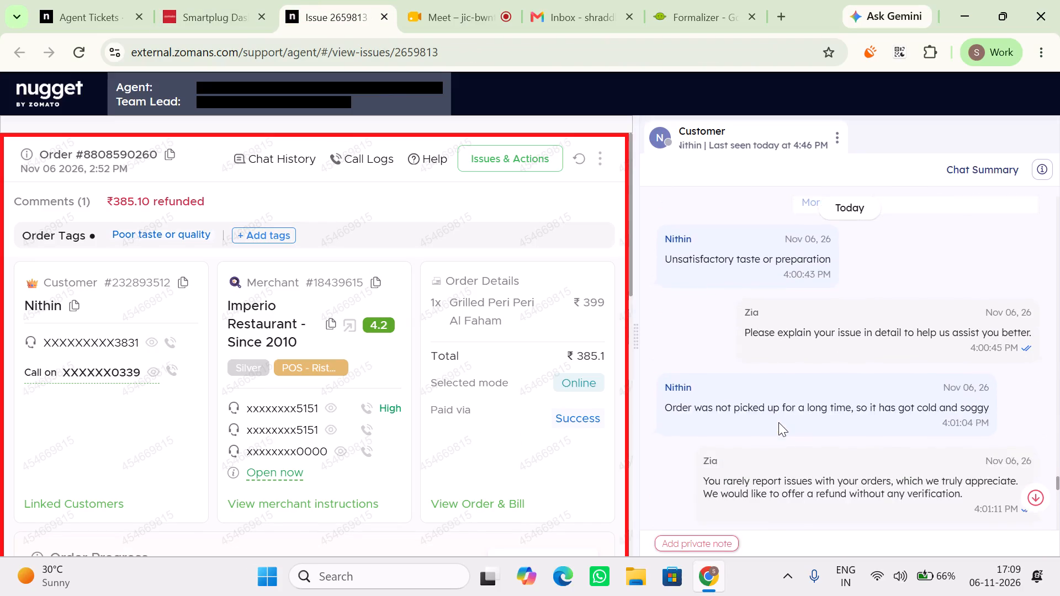
pyautogui.scroll(-2, 778, 422)
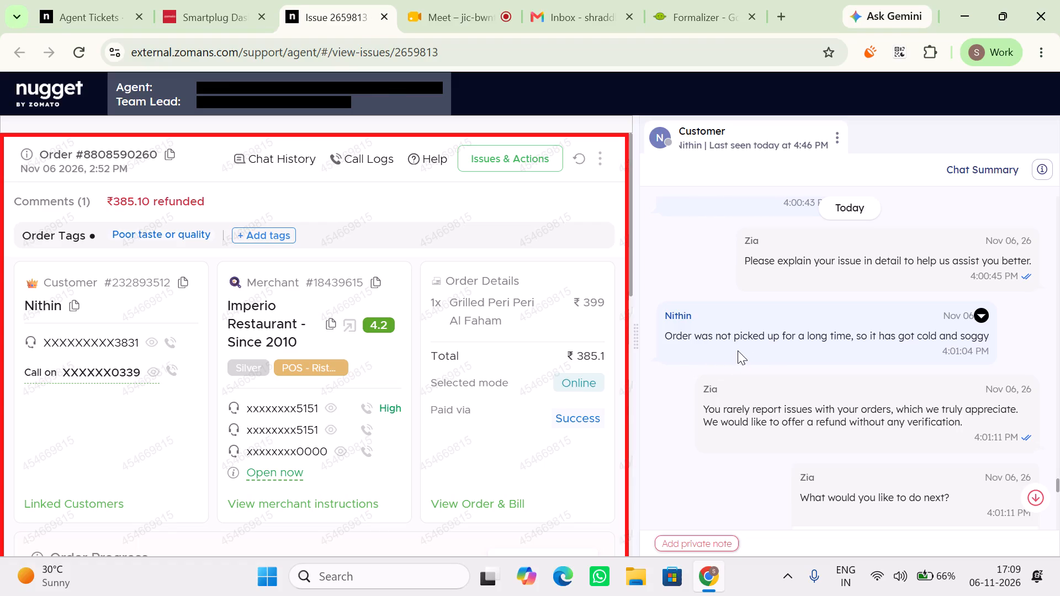
pyautogui.scroll(-1, 738, 350)
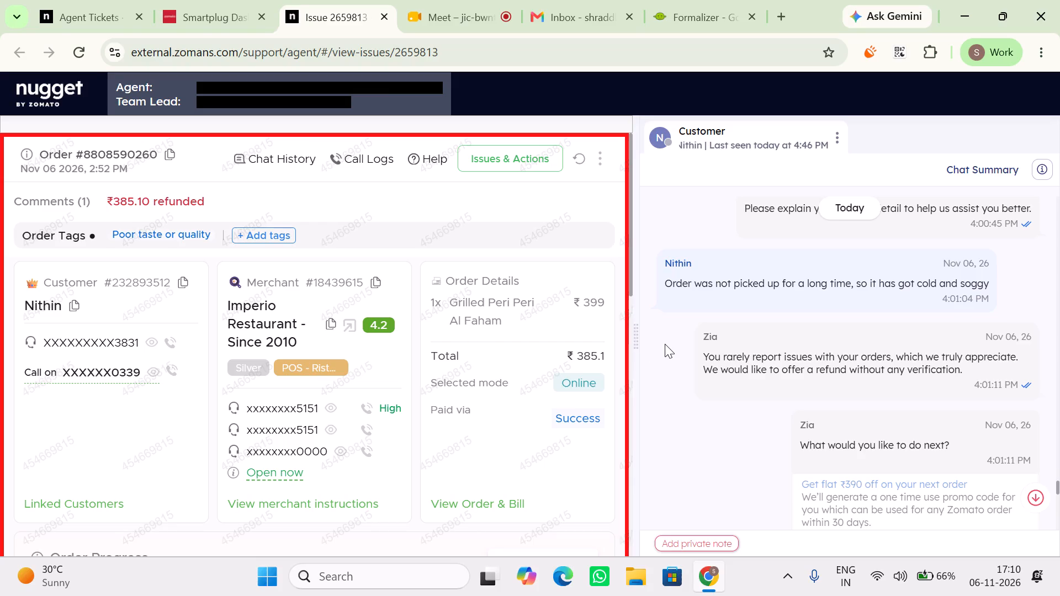
pyautogui.scroll(-4, 665, 344)
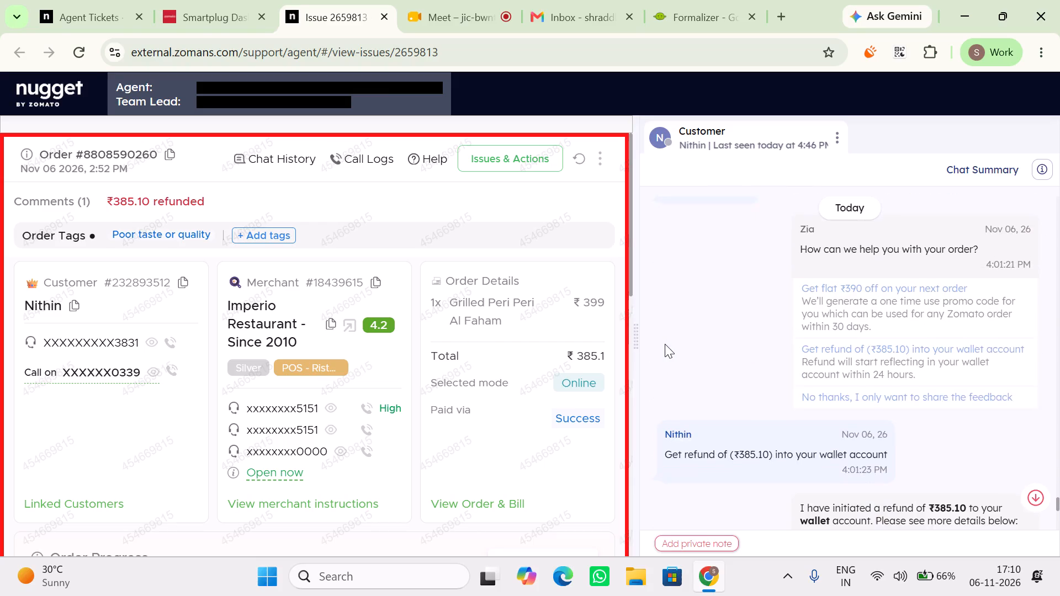
pyautogui.scroll(-5, 665, 344)
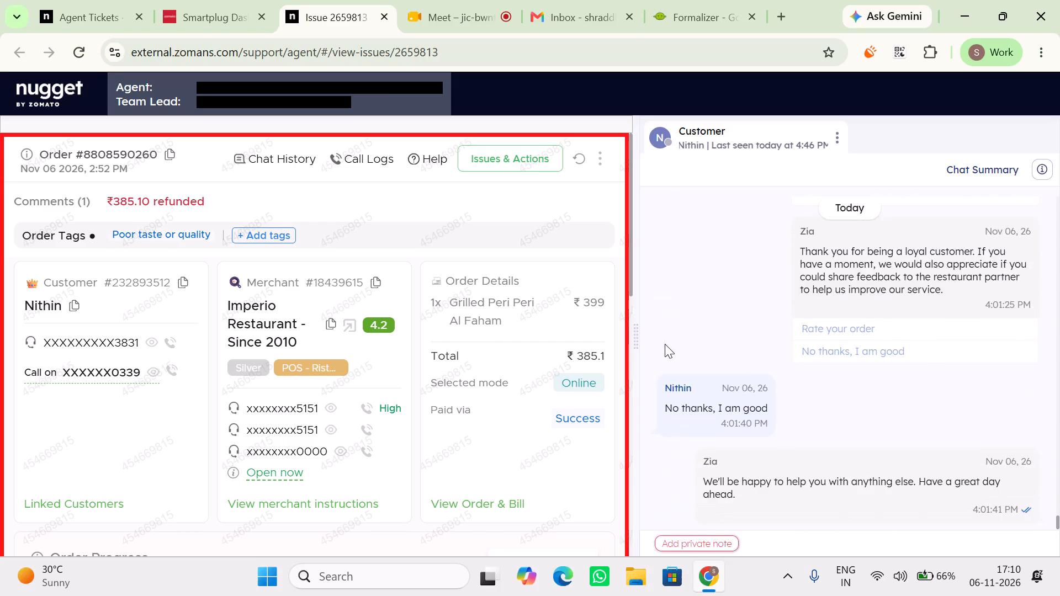
pyautogui.scroll(-1, 665, 344)
pyautogui.click(61, 5)
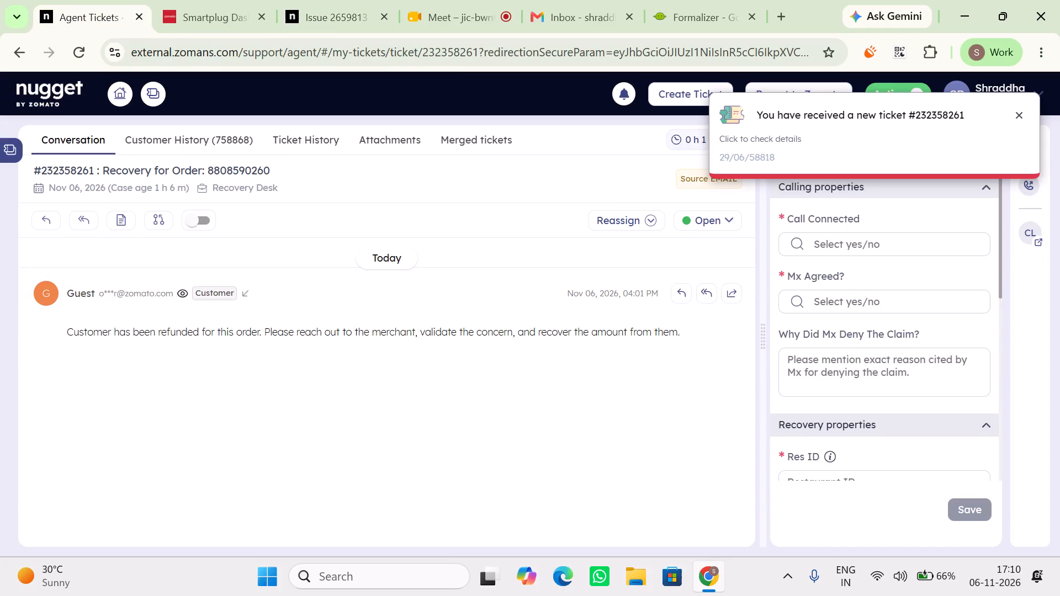
pyautogui.scroll(-6, 872, 397)
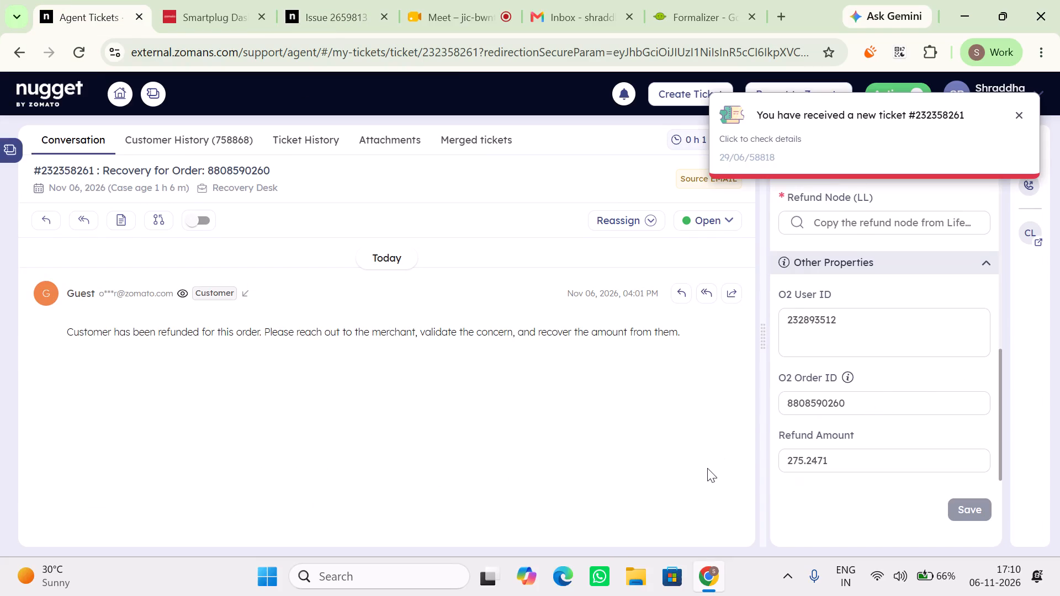
pyautogui.scroll(4, 918, 380)
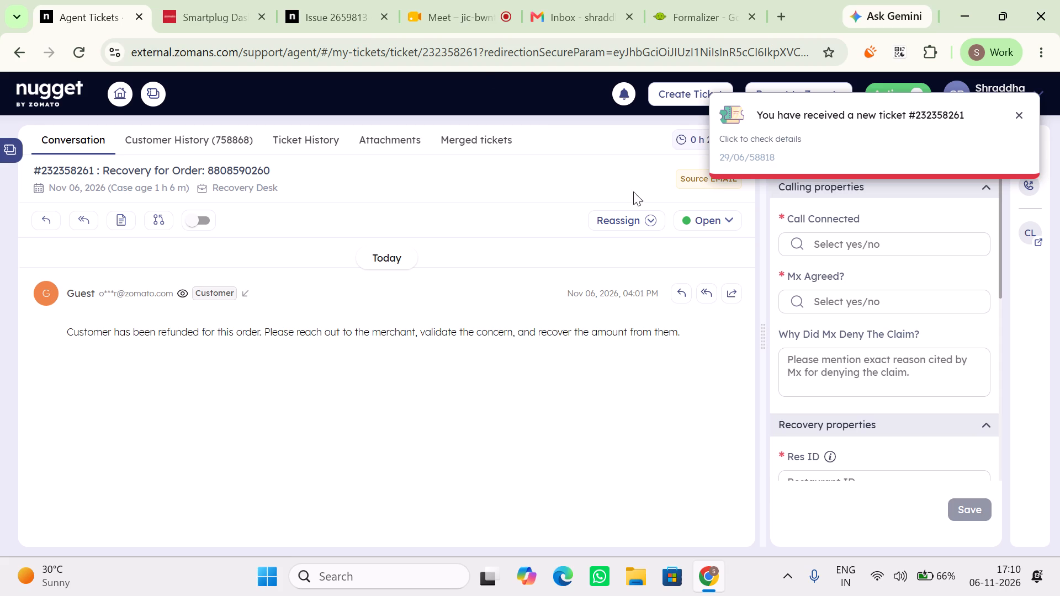
pyautogui.click(844, 242)
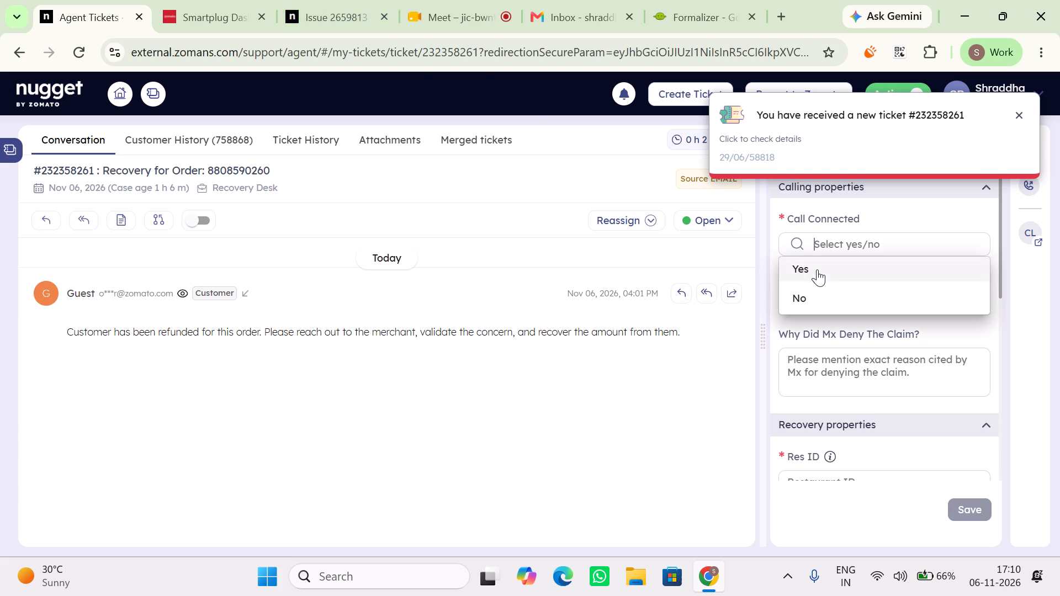
pyautogui.click(817, 269)
pyautogui.click(841, 305)
pyautogui.click(809, 330)
pyautogui.click(839, 375)
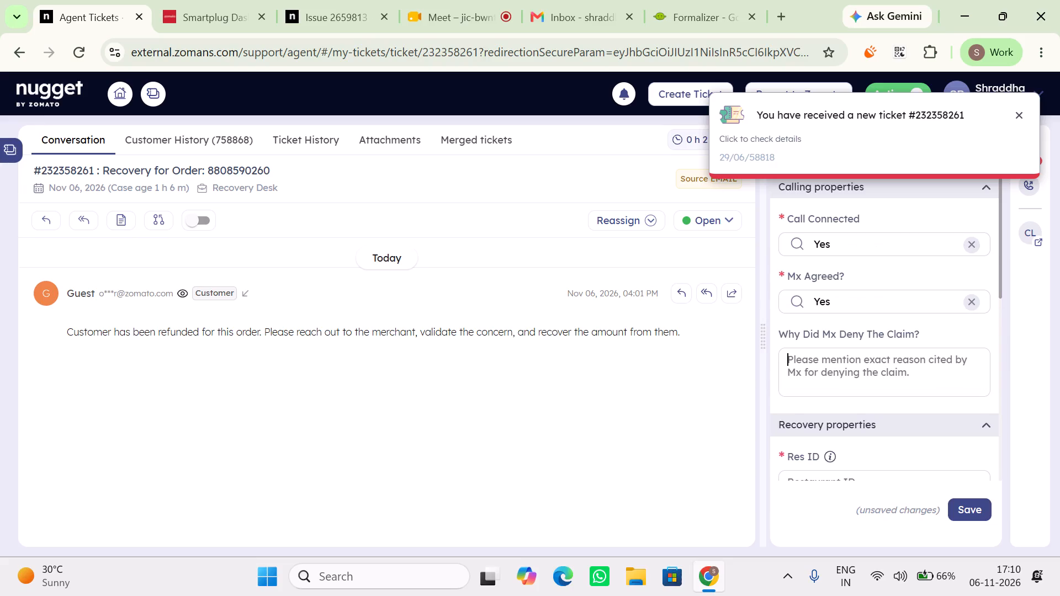
pyautogui.click(268, 0)
pyautogui.click(350, 0)
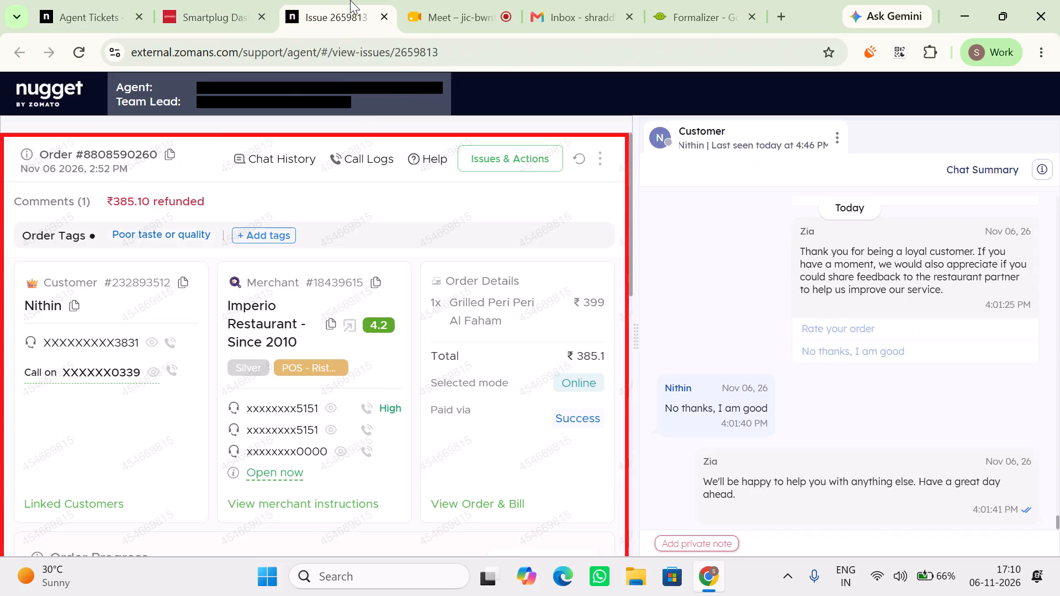
pyautogui.click(512, 148)
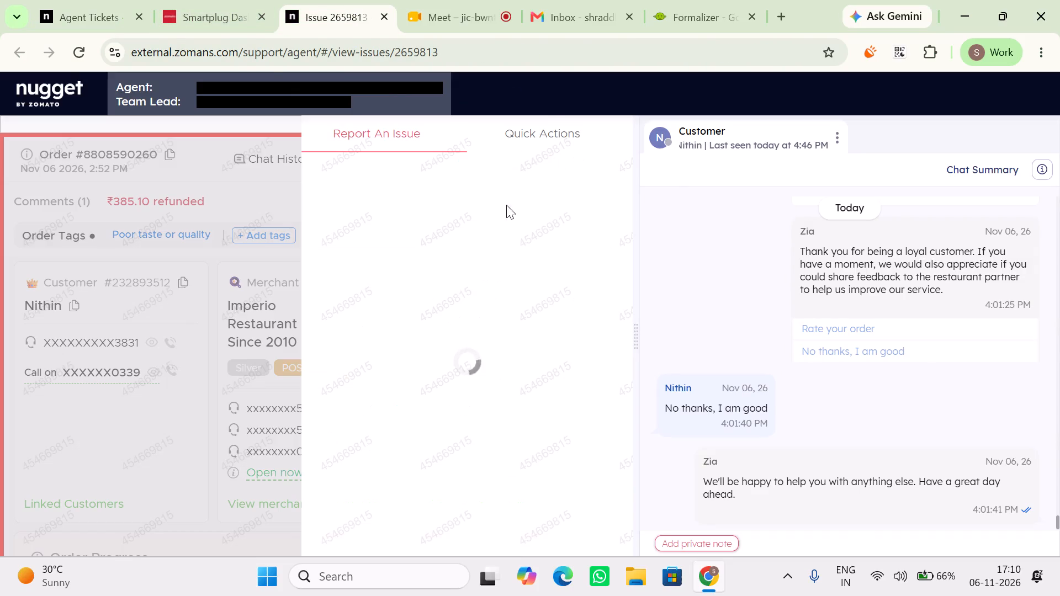
pyautogui.click(537, 123)
pyautogui.scroll(-10, 430, 291)
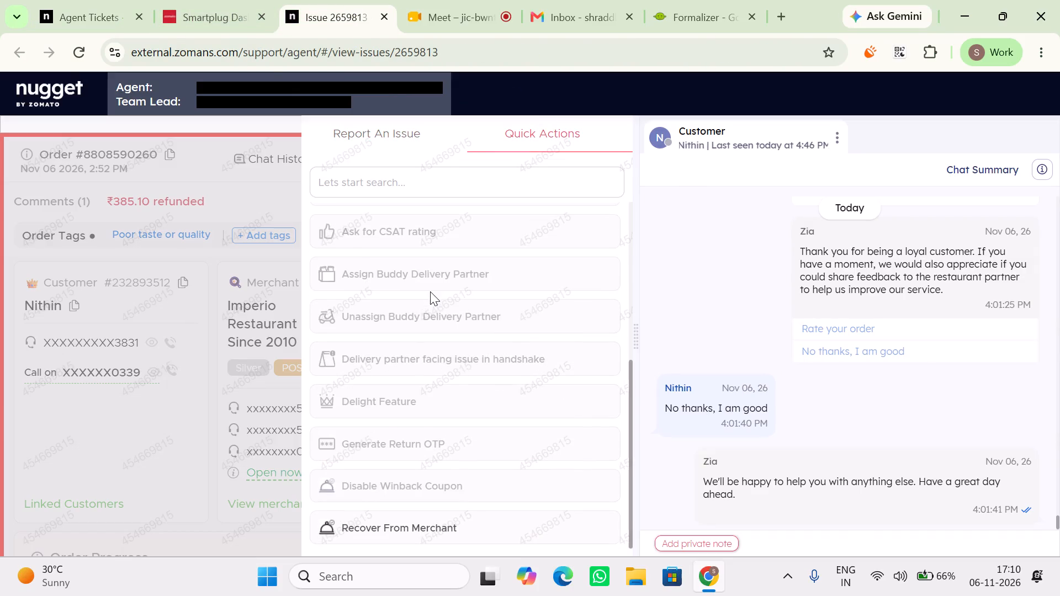
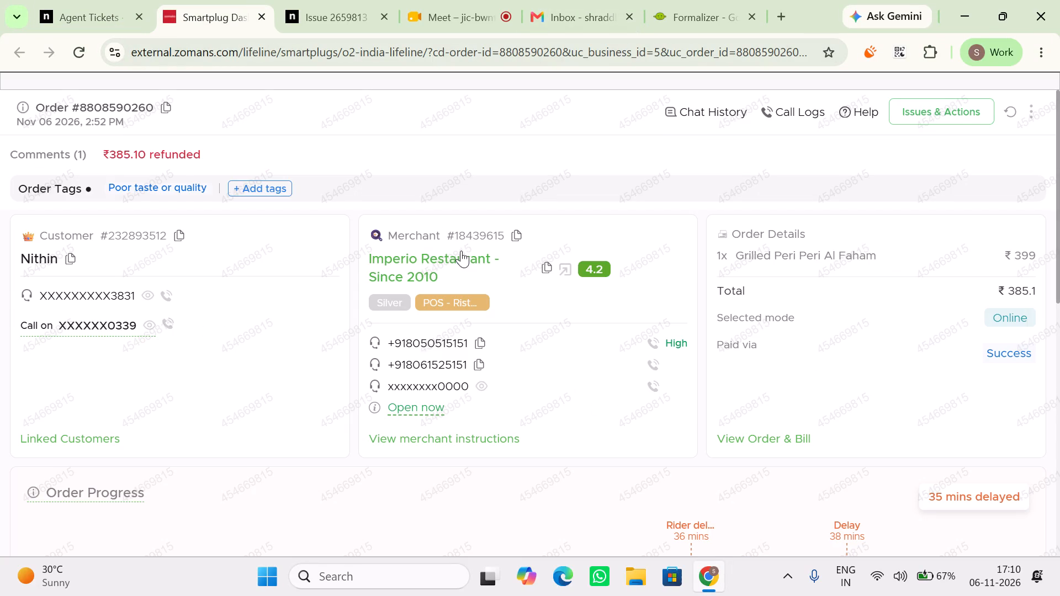
pyautogui.click(516, 233)
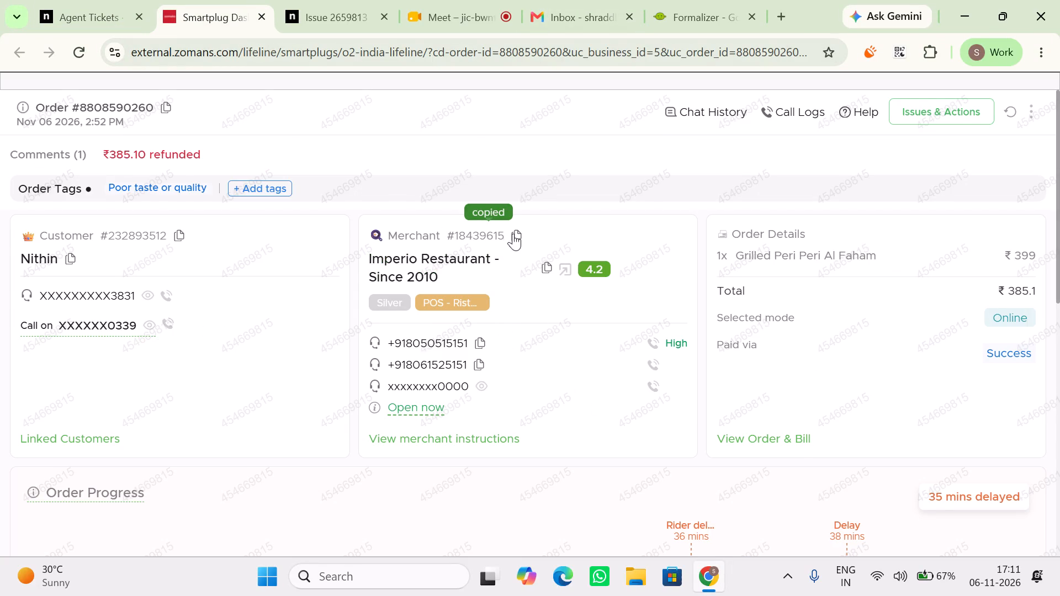
pyautogui.click(102, 0)
pyautogui.click(841, 396)
pyautogui.hotkey('ctrl', 'v')
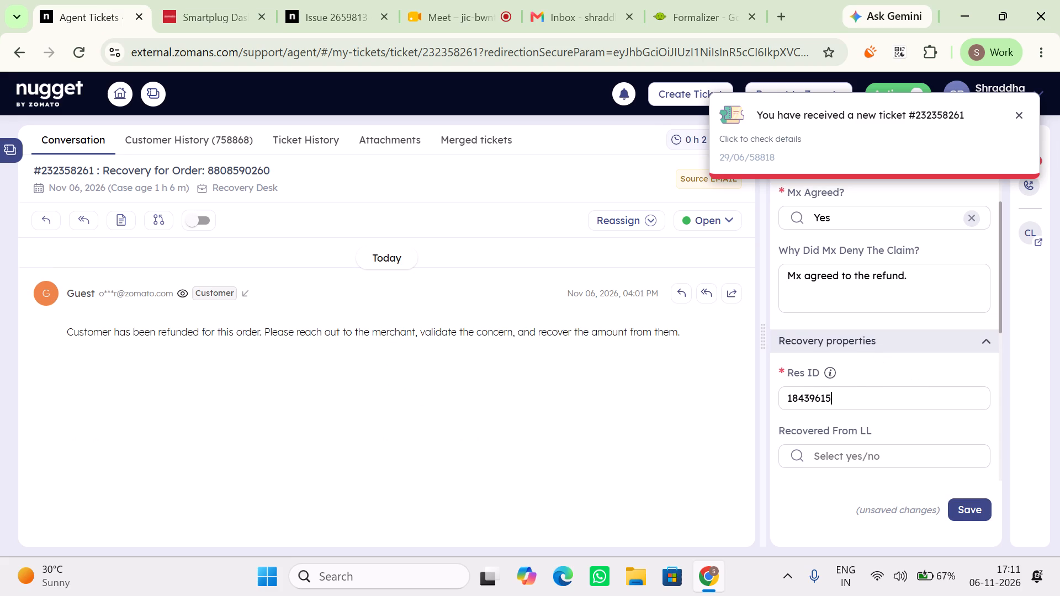
# Set Recovered From LL to Yes in the ticket's recovery properties.
pyautogui.scroll(-1, 856, 416)
pyautogui.click(902, 343)
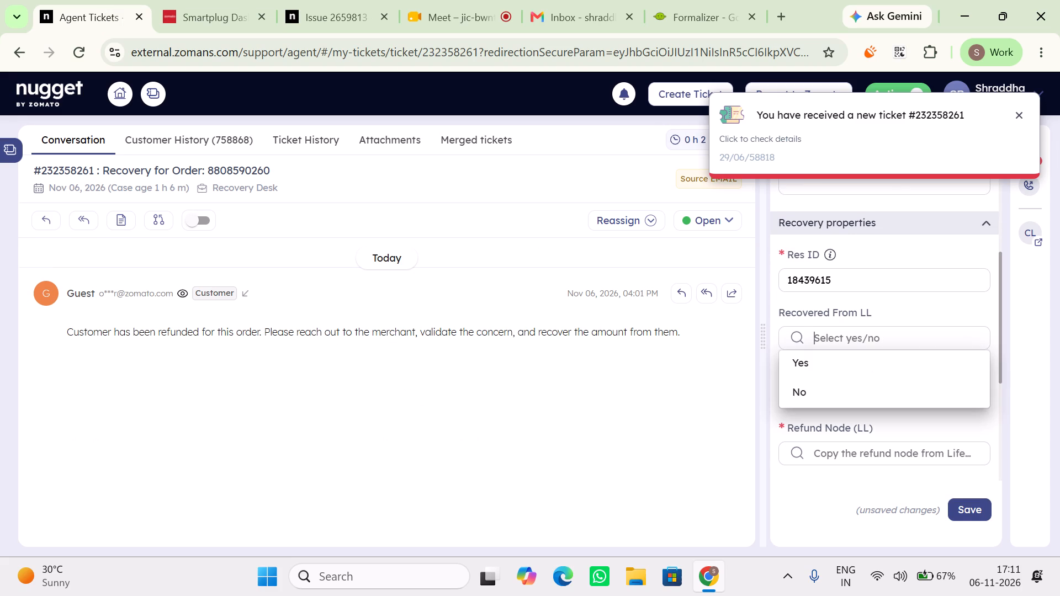
pyautogui.click(847, 363)
# Open the Mx Agreed Amount/ Recovered Amount field in the recovery properties for entry.
pyautogui.click(841, 393)
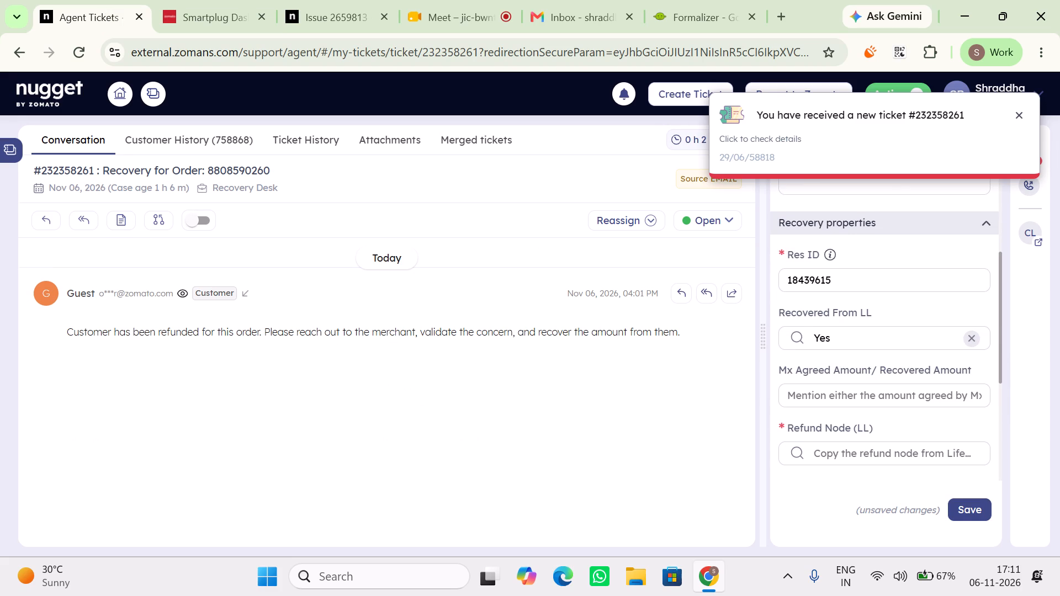
pyautogui.click(844, 446)
pyautogui.click(813, 533)
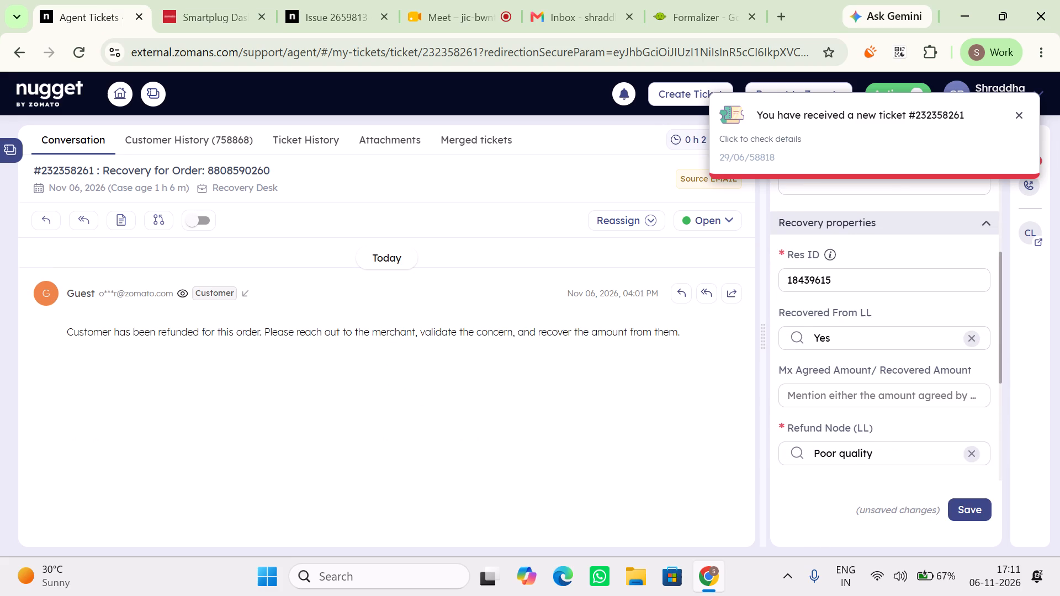
pyautogui.scroll(-5, 892, 385)
pyautogui.scroll(7, 892, 385)
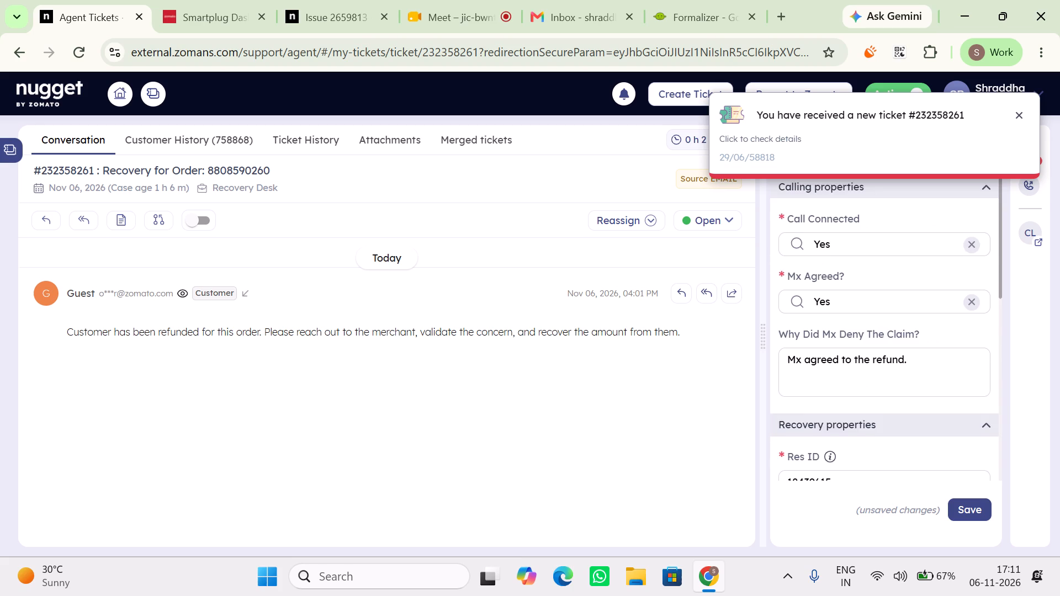
pyautogui.scroll(-3, 803, 334)
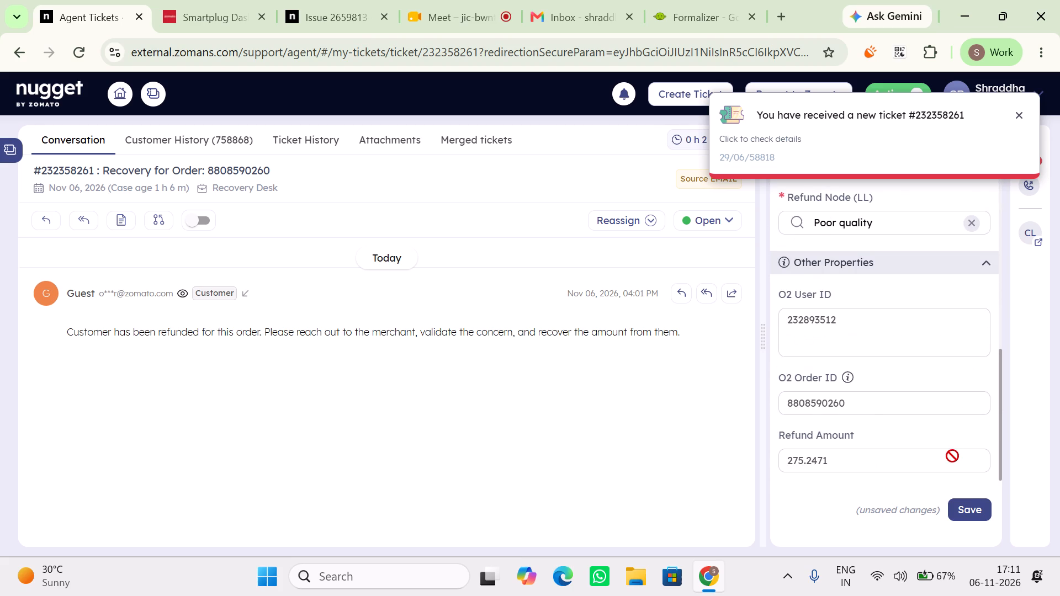
pyautogui.click(977, 504)
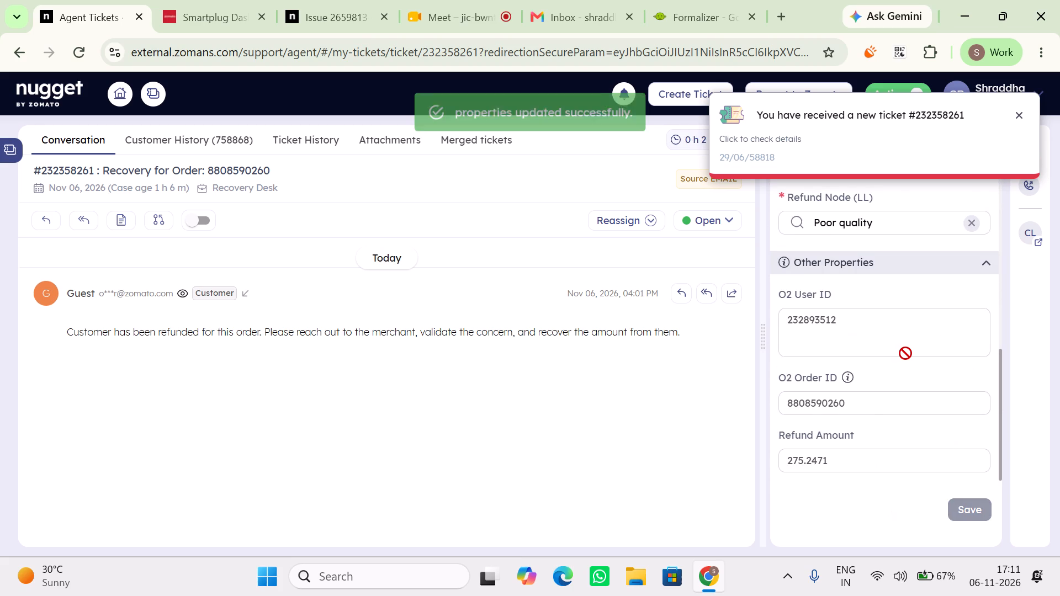
pyautogui.scroll(6, 905, 353)
pyautogui.click(229, 0)
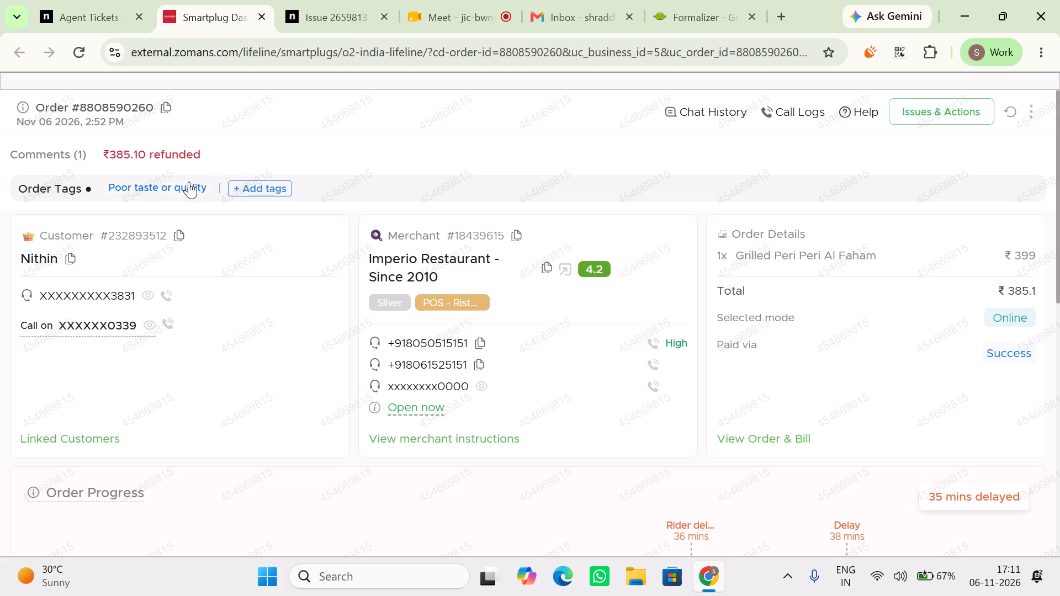
pyautogui.click(150, 189)
pyautogui.scroll(-3, 298, 336)
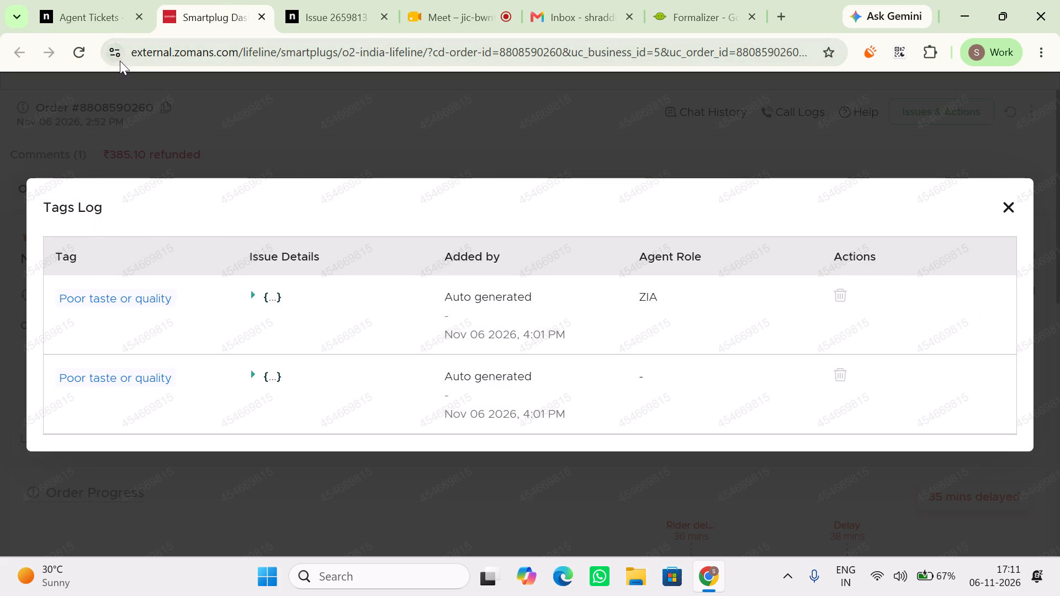
pyautogui.click(70, 49)
pyautogui.click(107, 0)
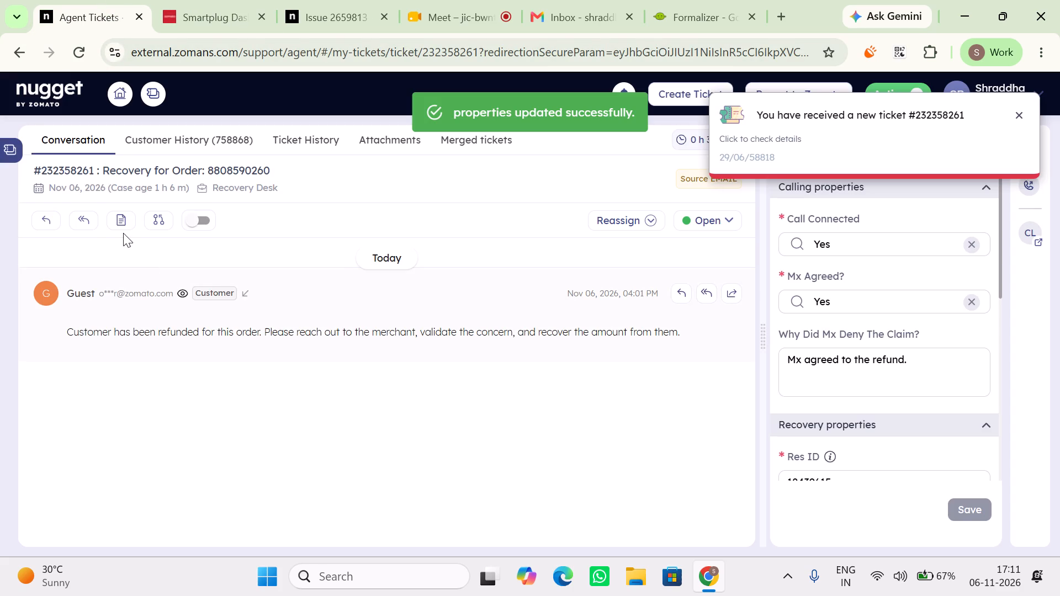
pyautogui.click(119, 228)
pyautogui.hotkey('ctrl', 'v')
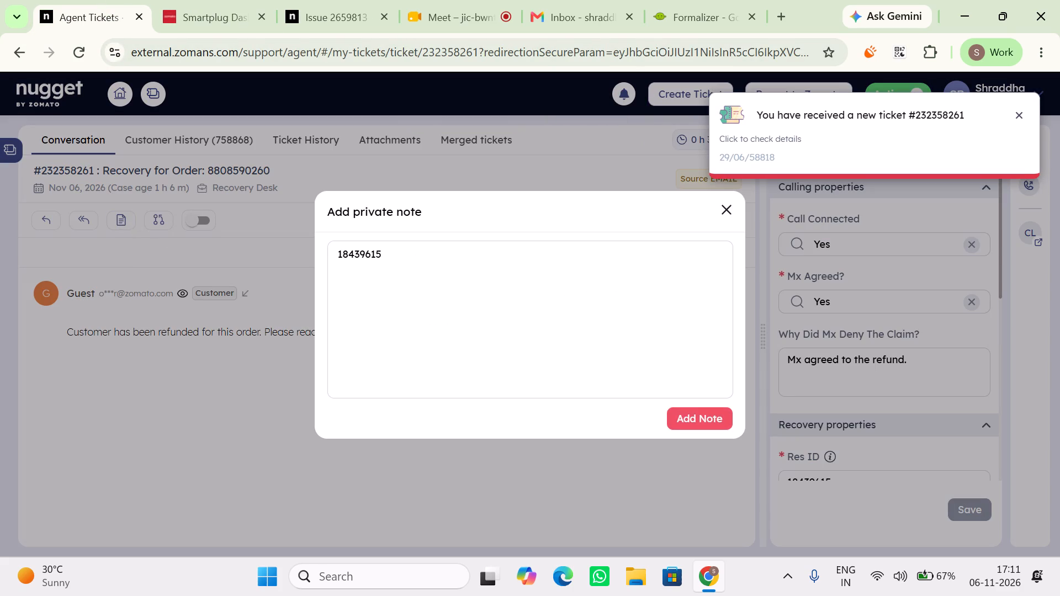
pyautogui.hotkey('ctrl', 'z')
pyautogui.click(251, 0)
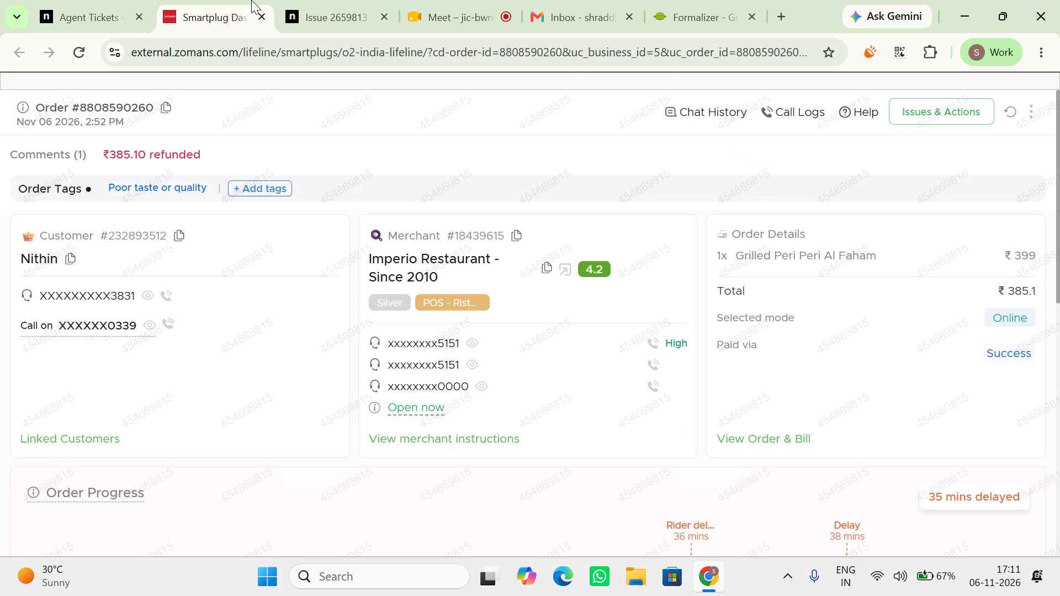
# Review the issue details of the third "Poor taste or quality" entry in the order's tags log, and close the log.
pyautogui.click(181, 185)
pyautogui.scroll(-3, 305, 286)
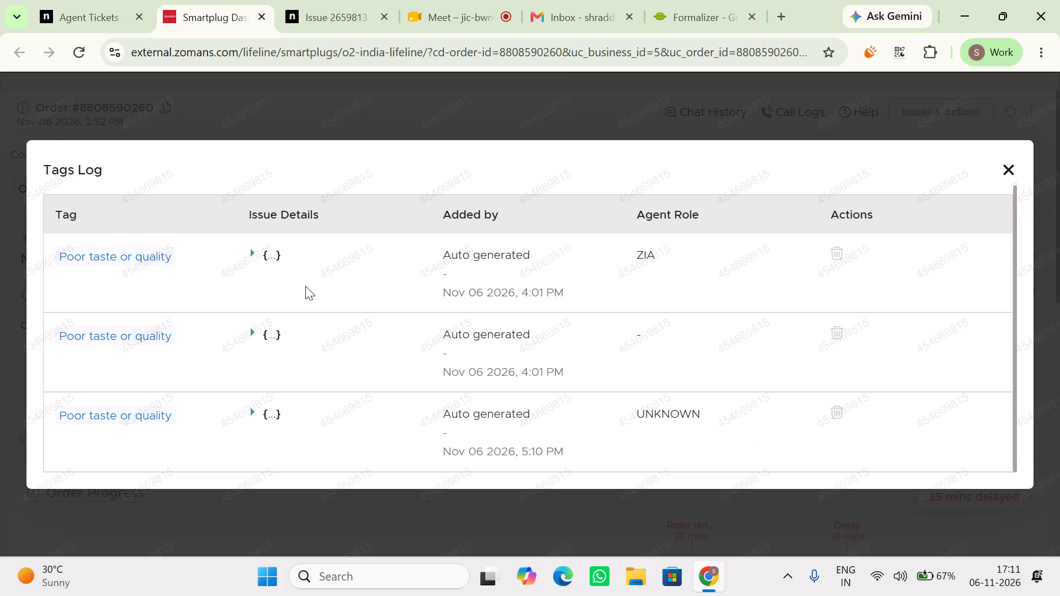
pyautogui.click(273, 408)
pyautogui.scroll(-2, 356, 411)
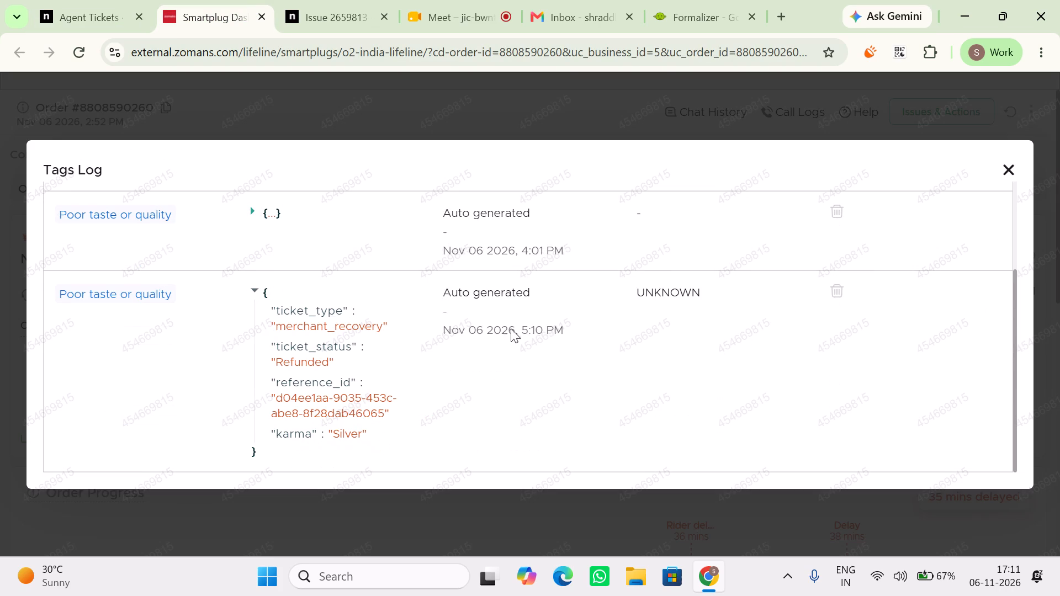
pyautogui.click(1009, 164)
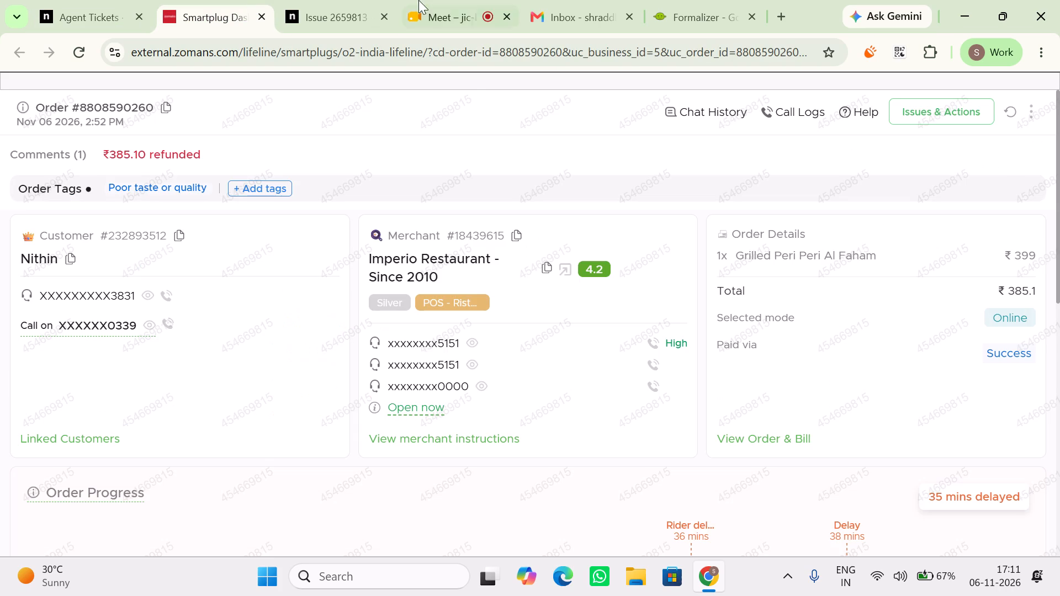
pyautogui.click(298, 6)
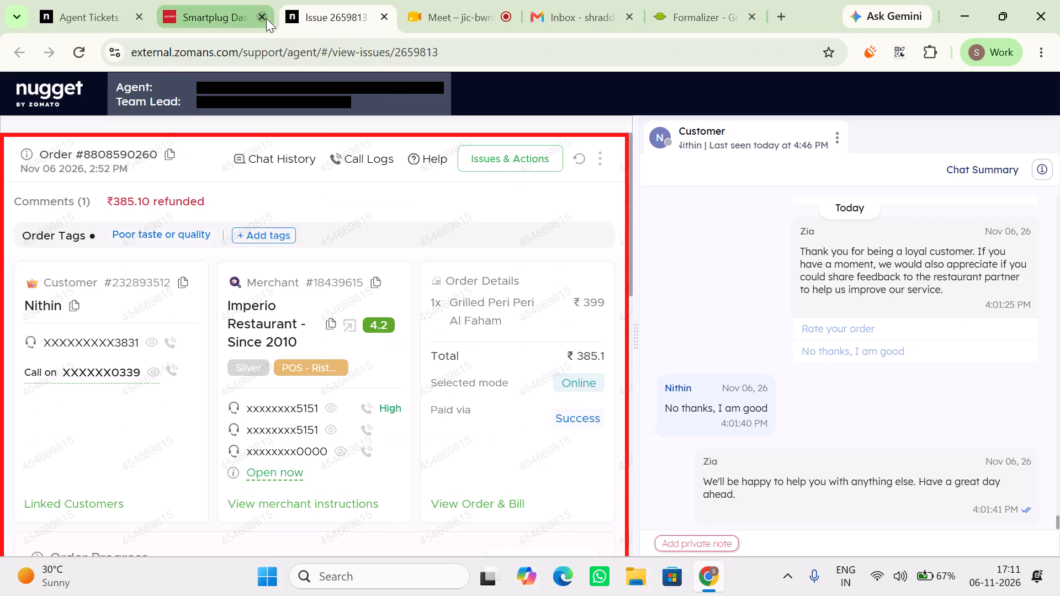
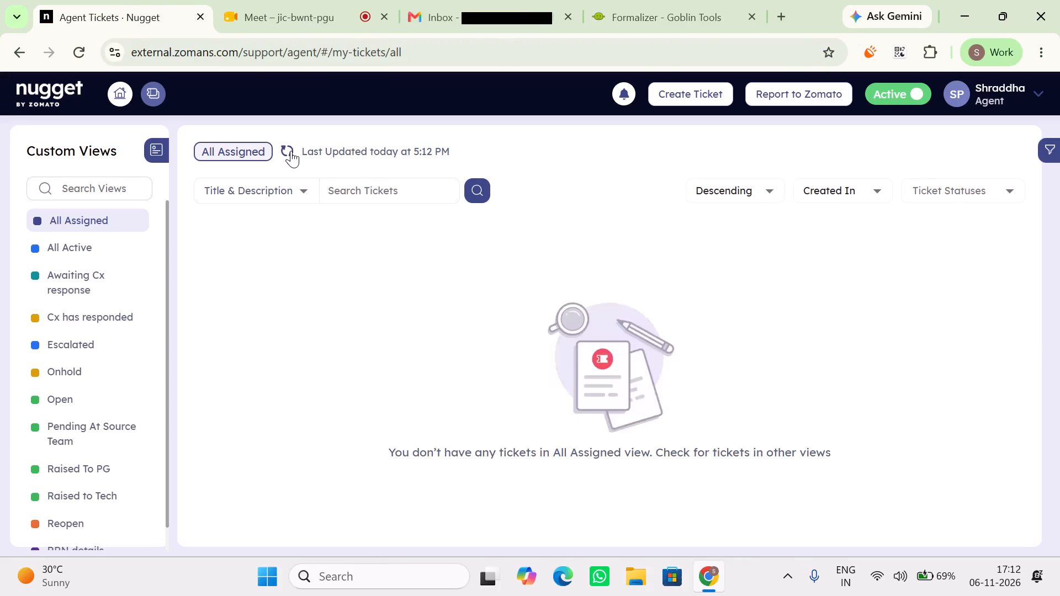
pyautogui.click(291, 151)
pyautogui.click(291, 151)
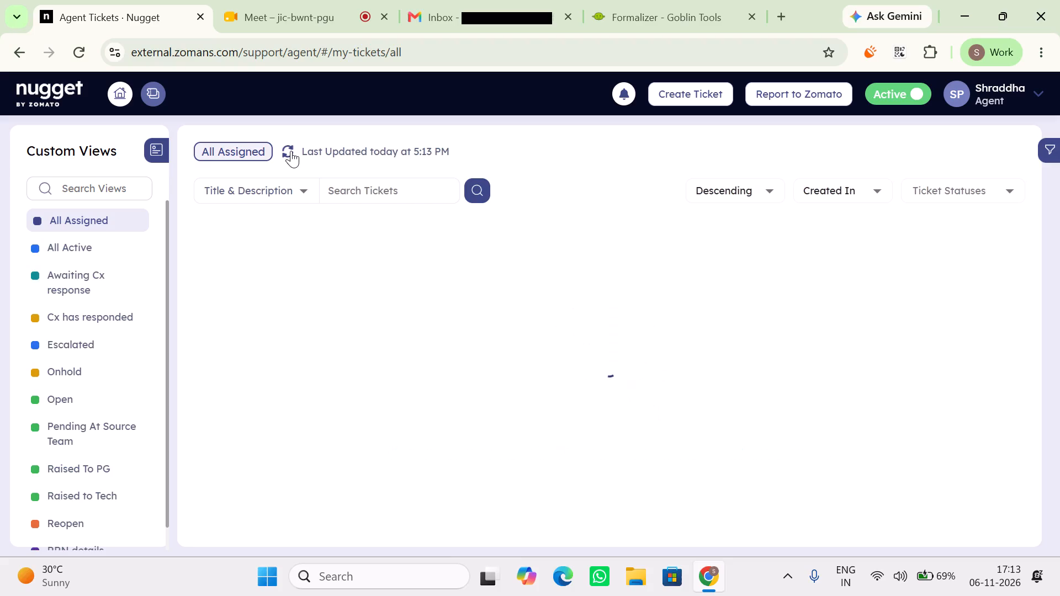
pyautogui.click(291, 151)
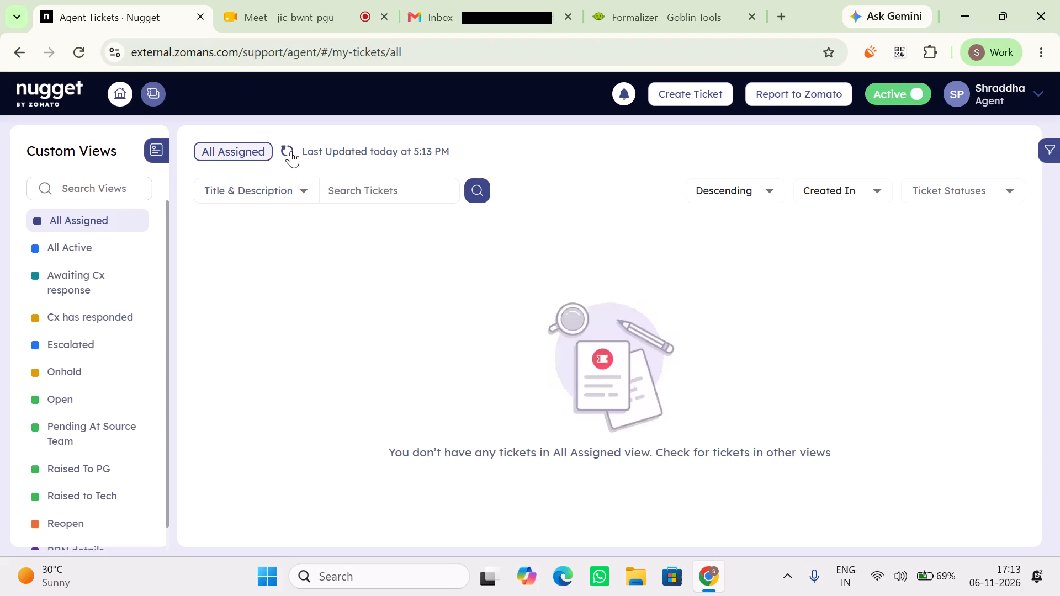
pyautogui.click(291, 151)
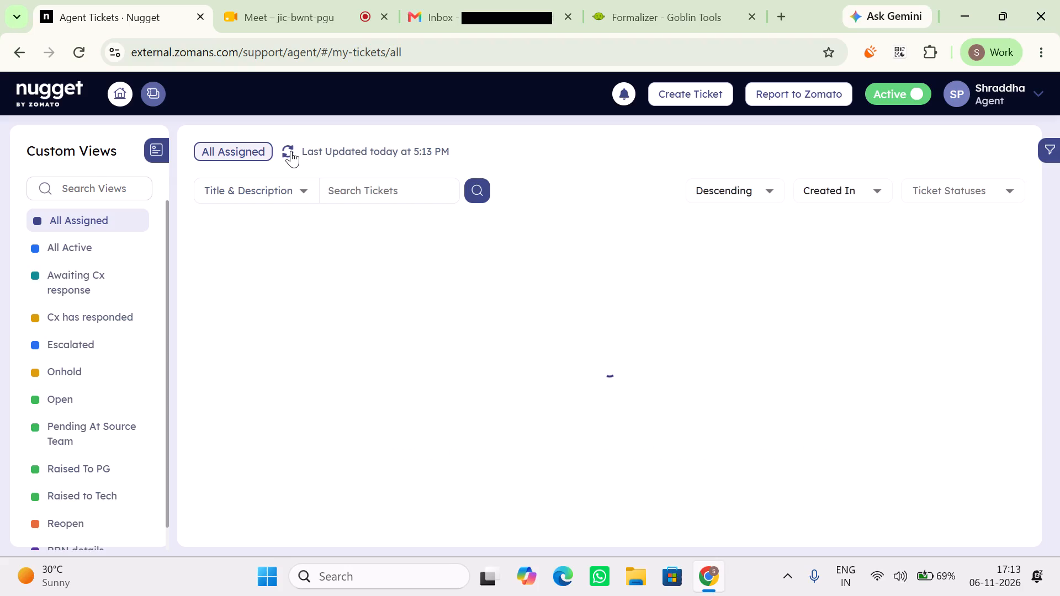
pyautogui.click(291, 151)
pyautogui.click(291, 151)
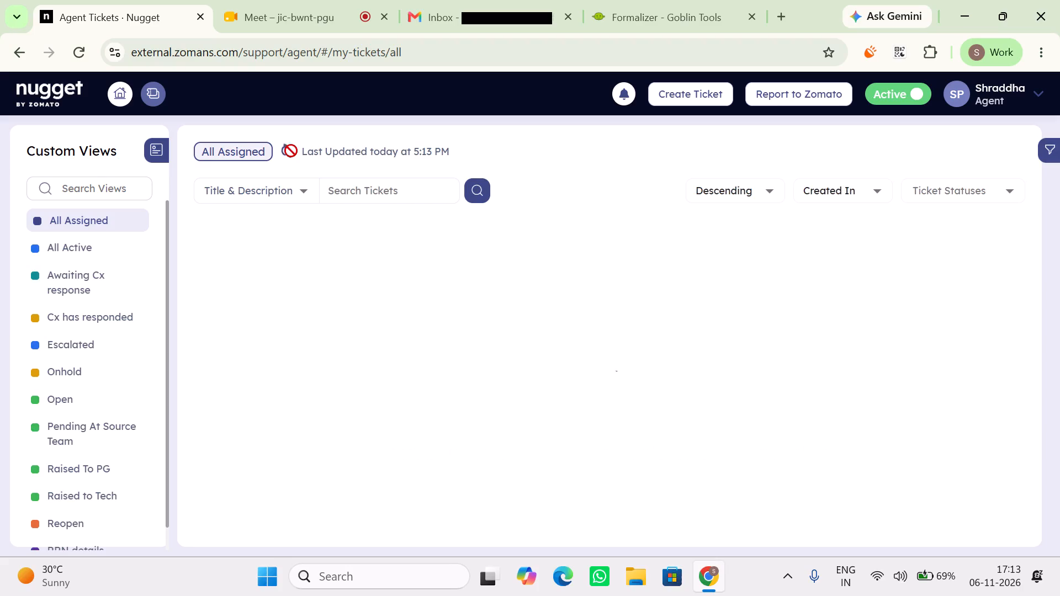
pyautogui.click(291, 151)
pyautogui.click(291, 151)
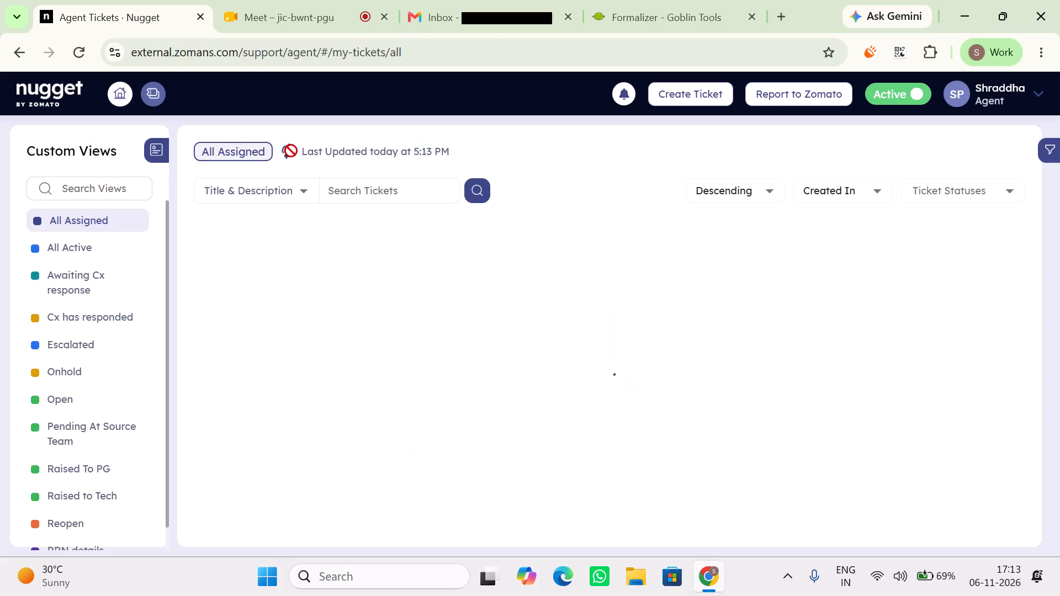
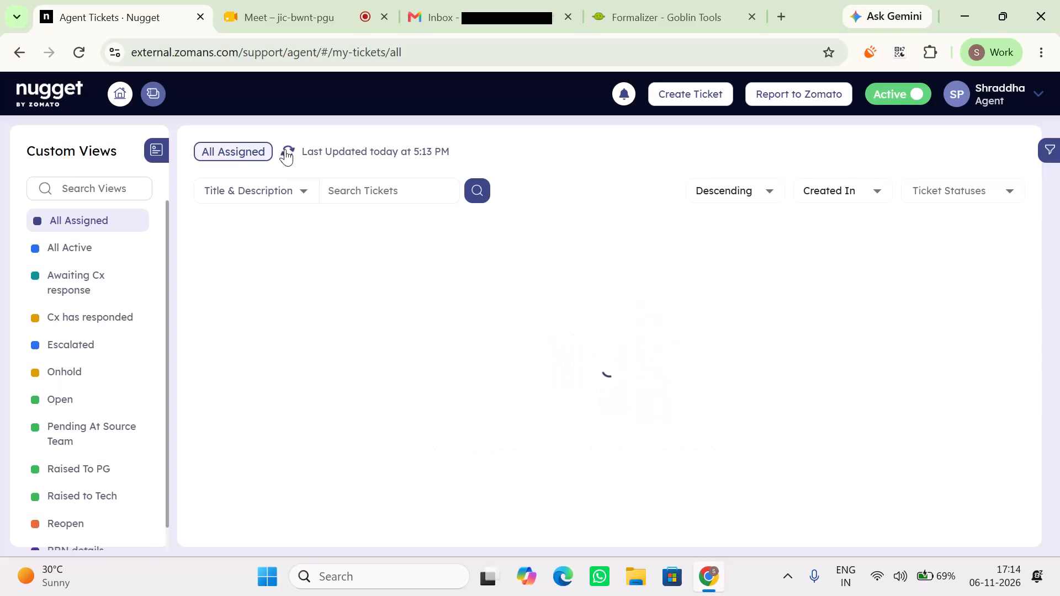
# Show the agent's profile options.
pyautogui.click(1009, 104)
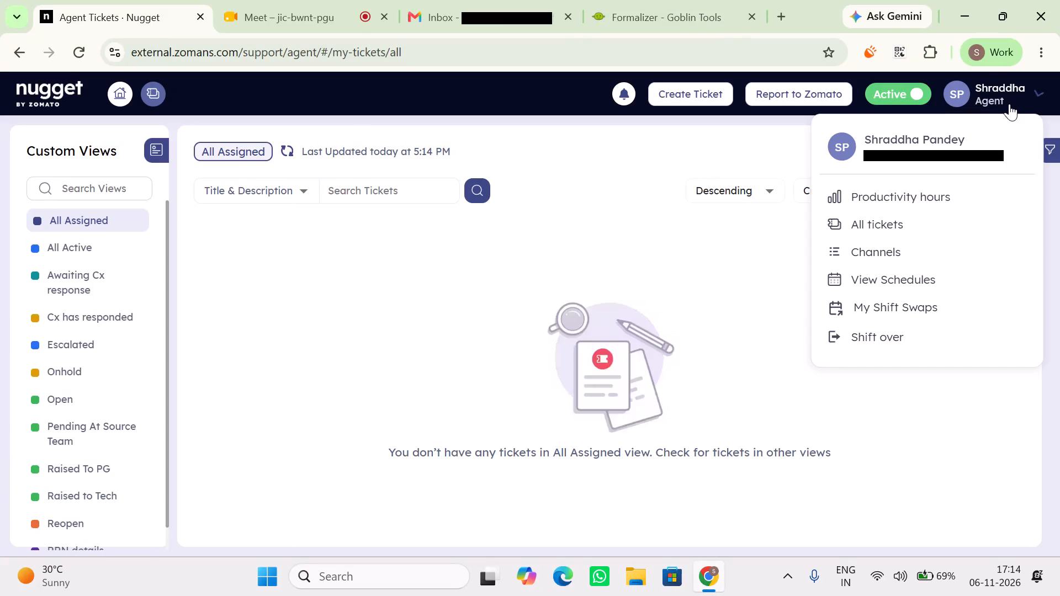
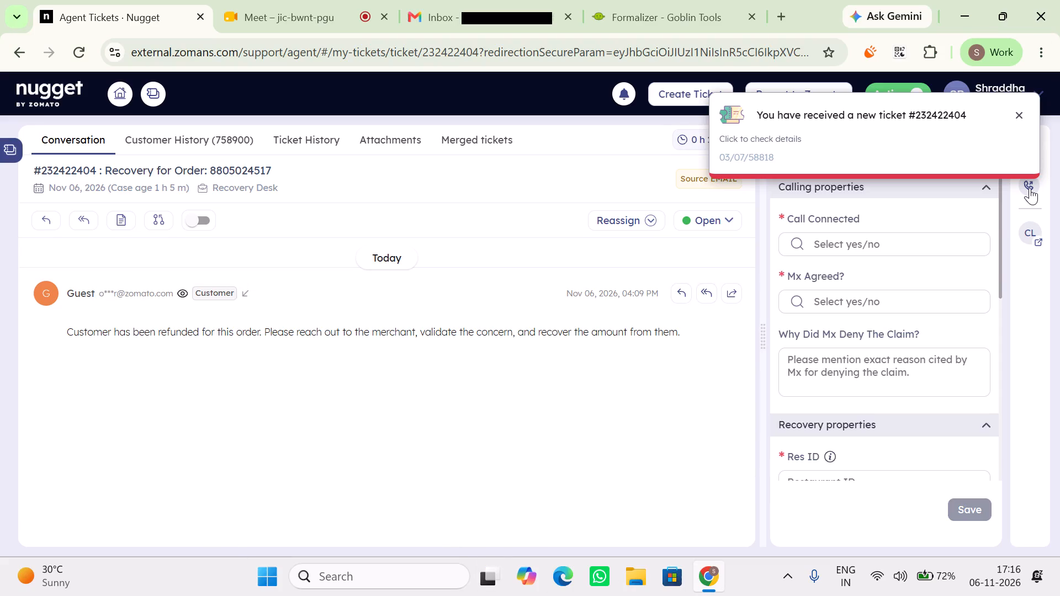
pyautogui.click(1040, 236)
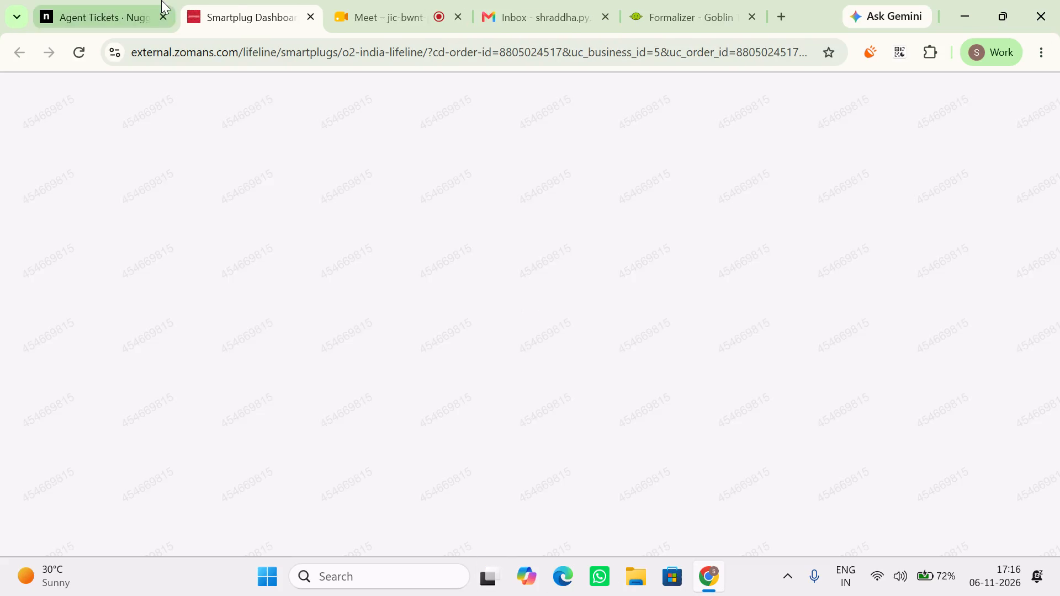
pyautogui.click(161, 0)
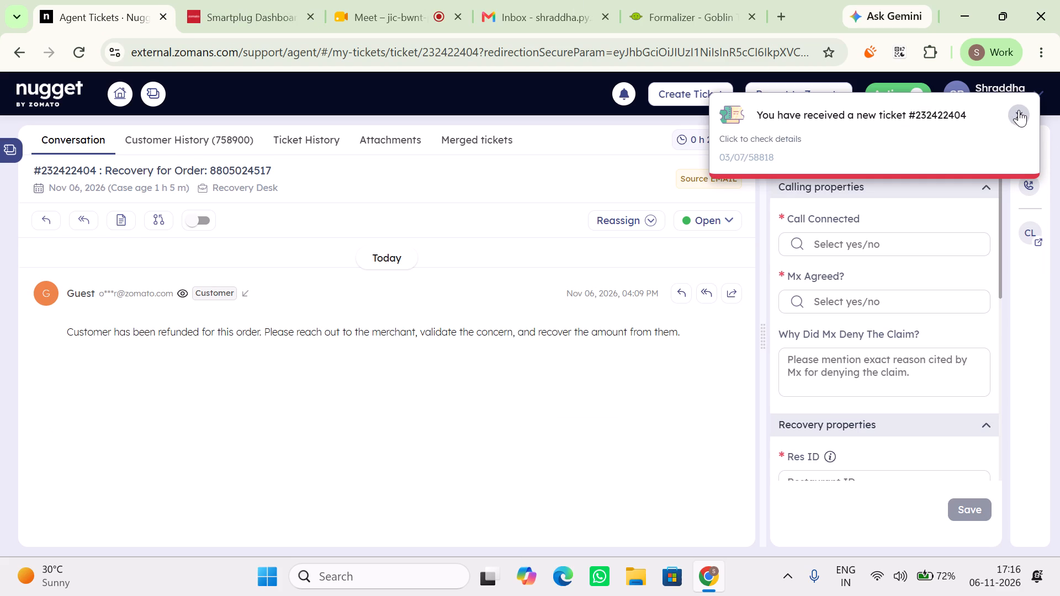
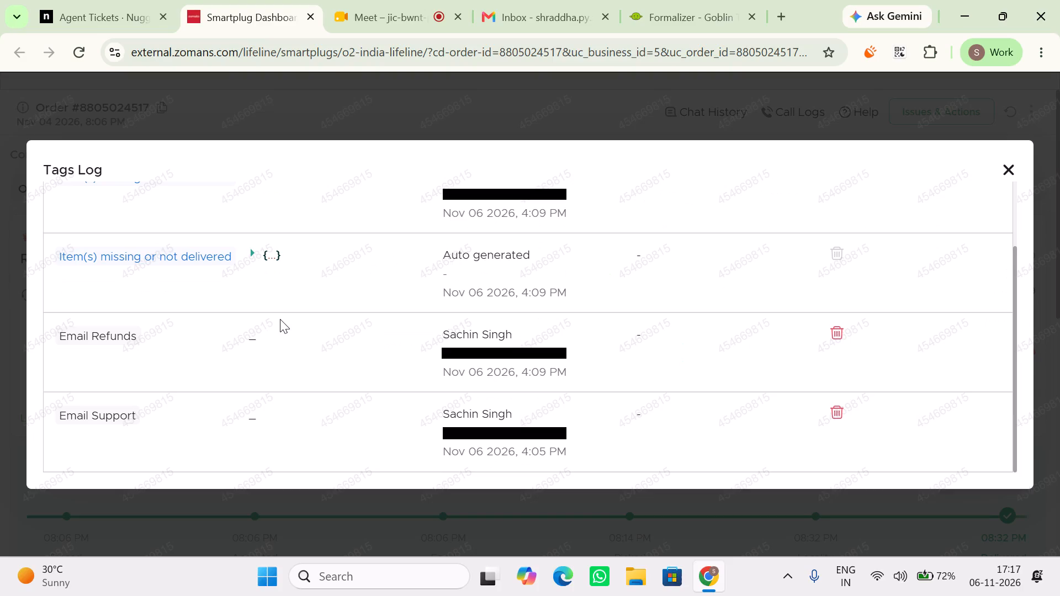
# Examine the issue details of the auto-generated "Item(s) missing or not delivered" tag in the Tags Log, then close the log.
pyautogui.scroll(1, 280, 319)
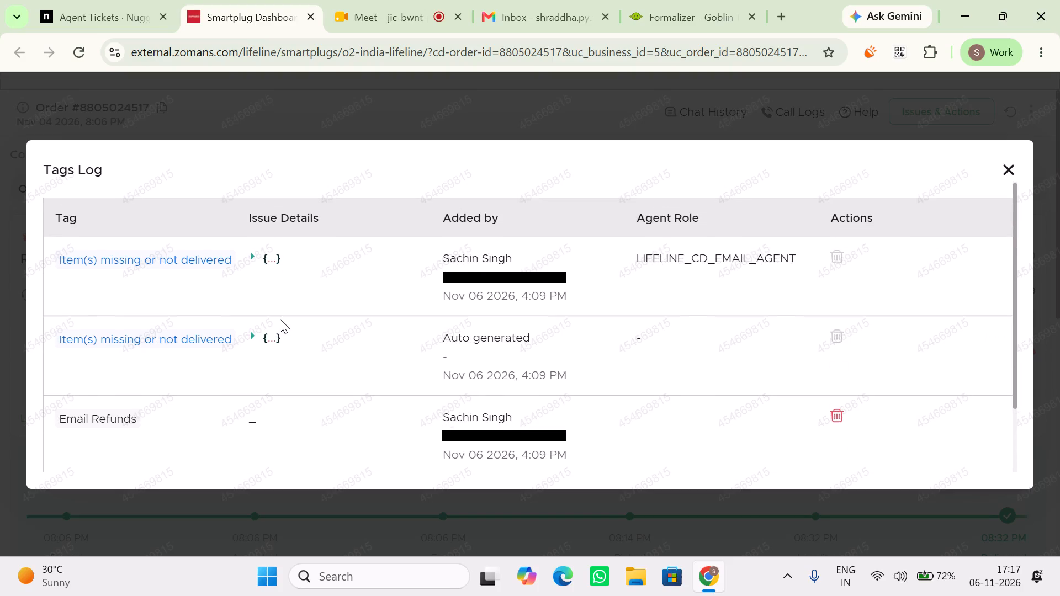
pyautogui.click(273, 340)
pyautogui.scroll(-2, 311, 391)
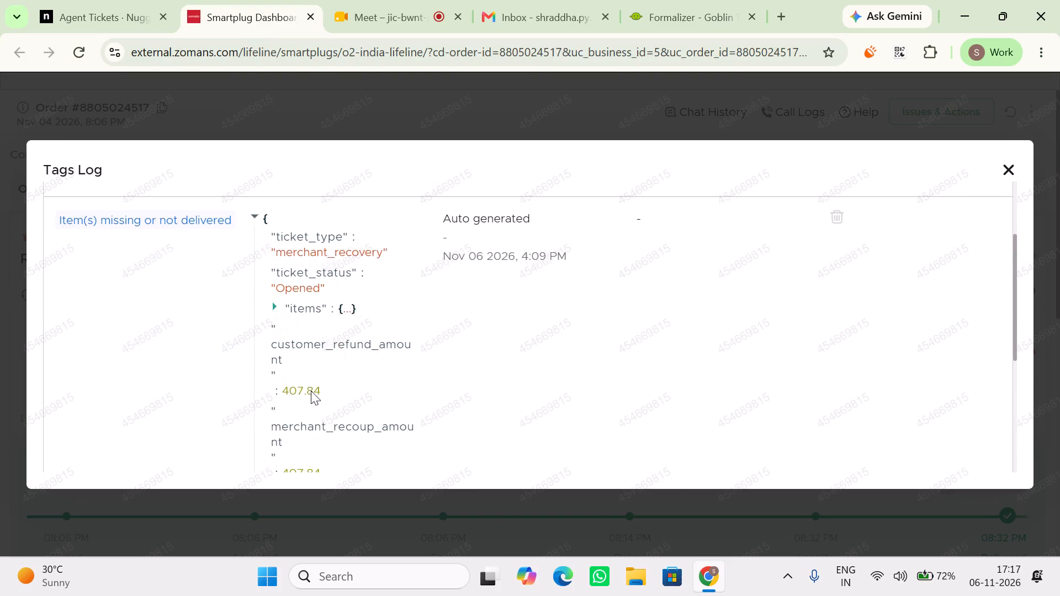
pyautogui.scroll(-3, 311, 391)
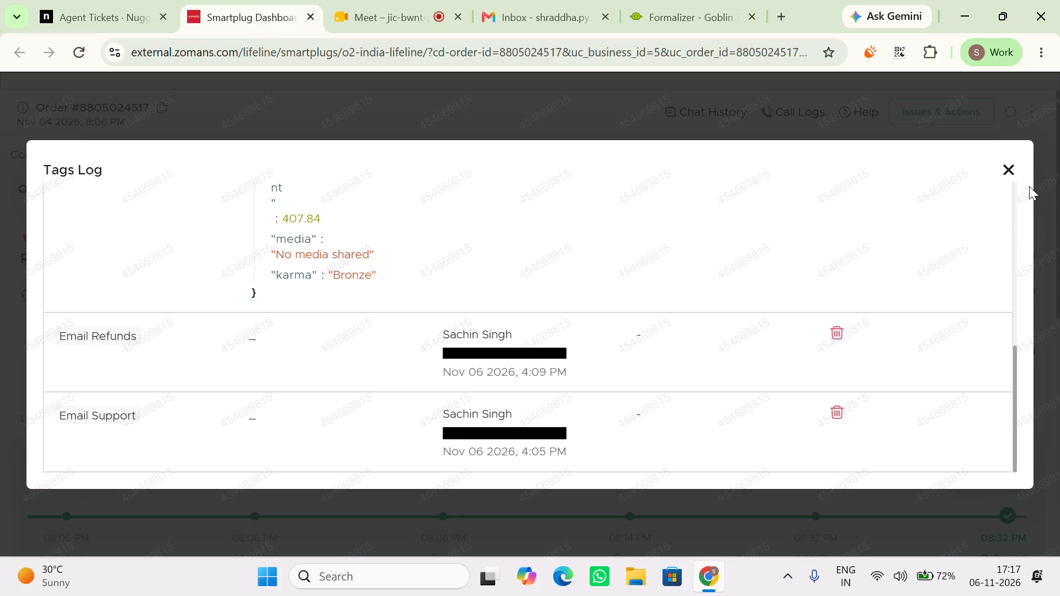
pyautogui.click(1017, 174)
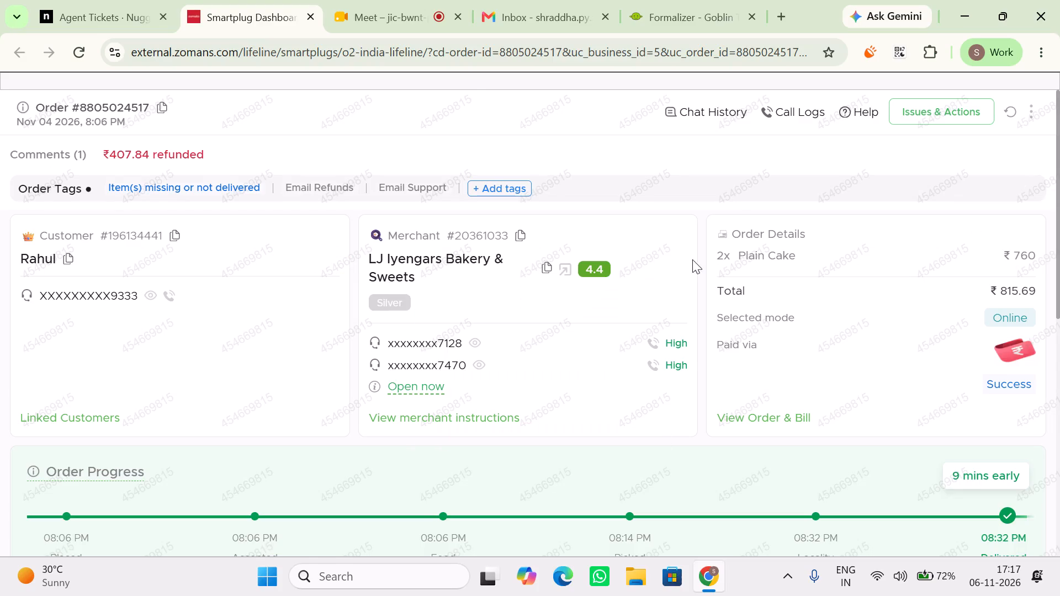
# Reopen the order's Tags Log from the "Item(s) missing or not delivered" tag, review its entries, and close it.
pyautogui.click(213, 189)
pyautogui.scroll(-5, 332, 421)
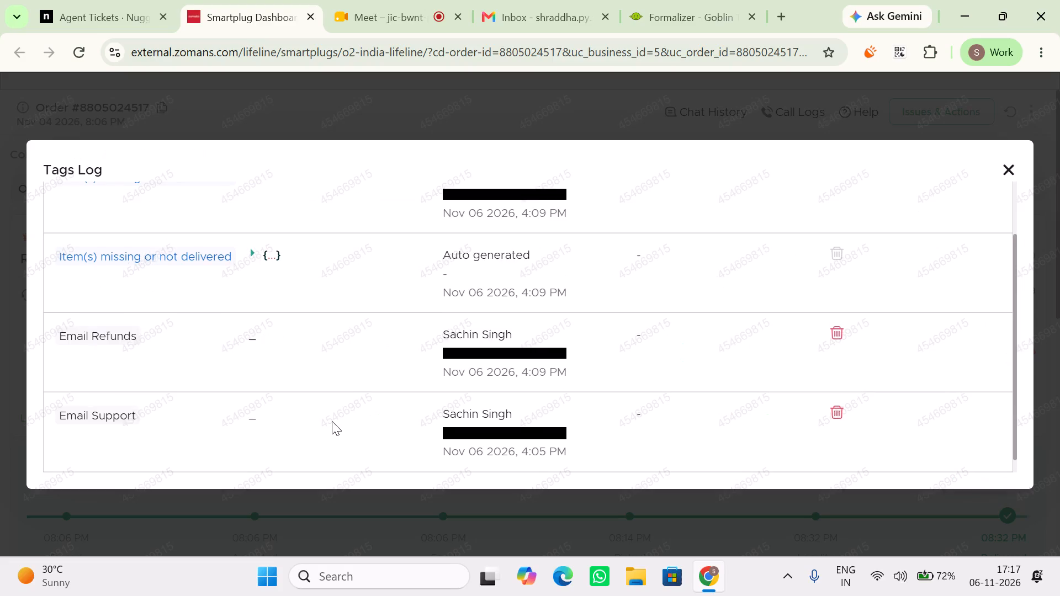
pyautogui.scroll(4, 332, 421)
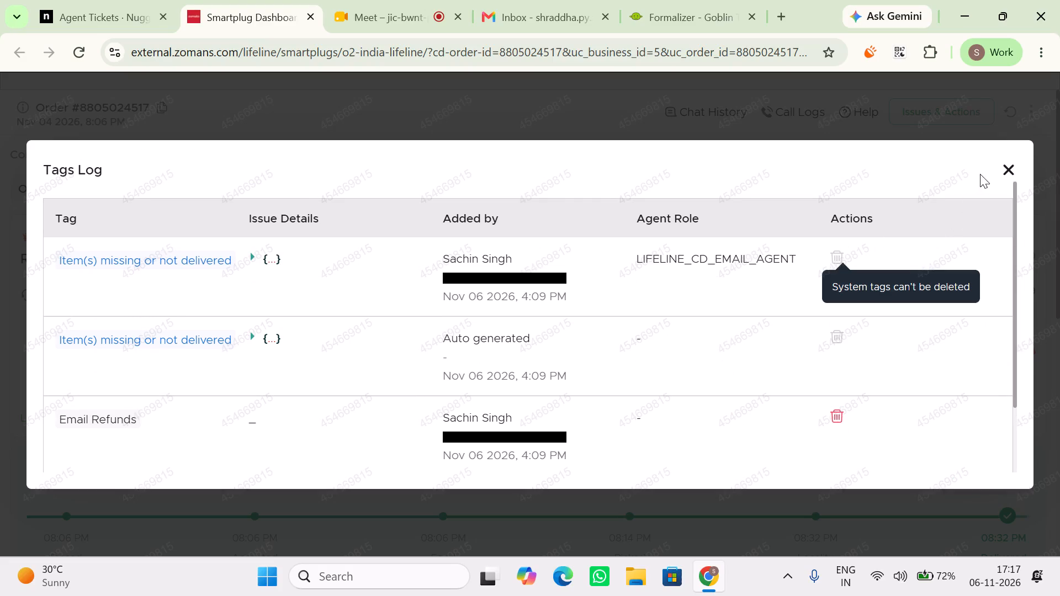
pyautogui.click(1005, 172)
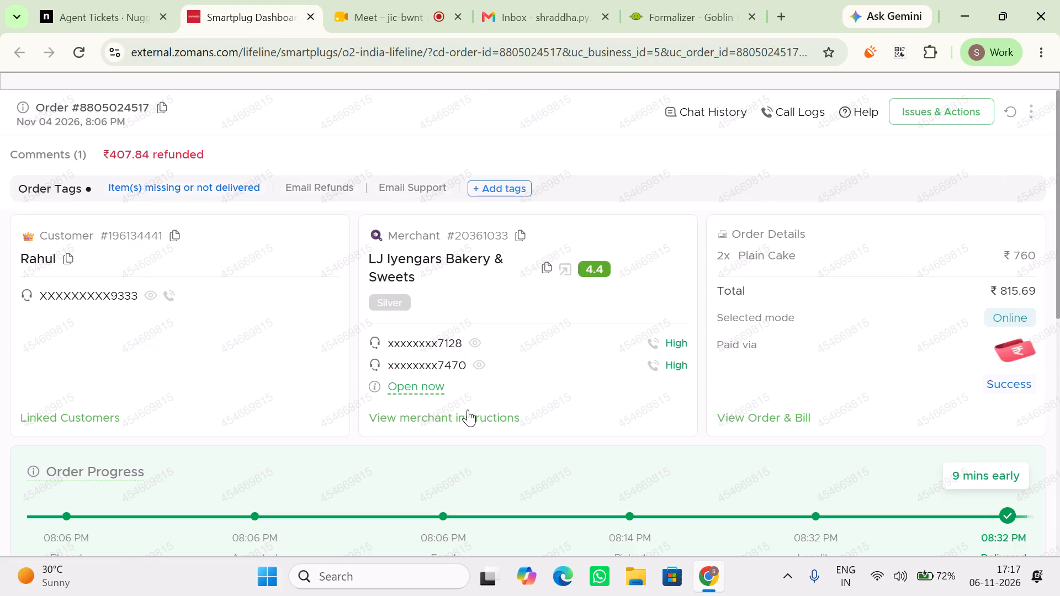
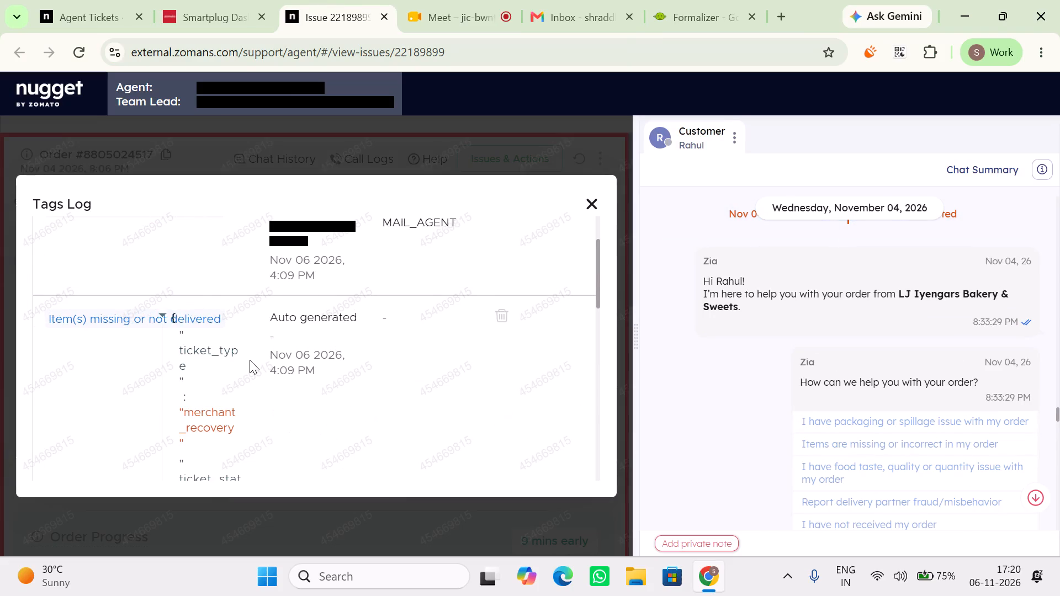
# Review the remaining Tags Log entries down to the Email Refunds and Email Support tags, then close the log.
pyautogui.scroll(-8, 250, 360)
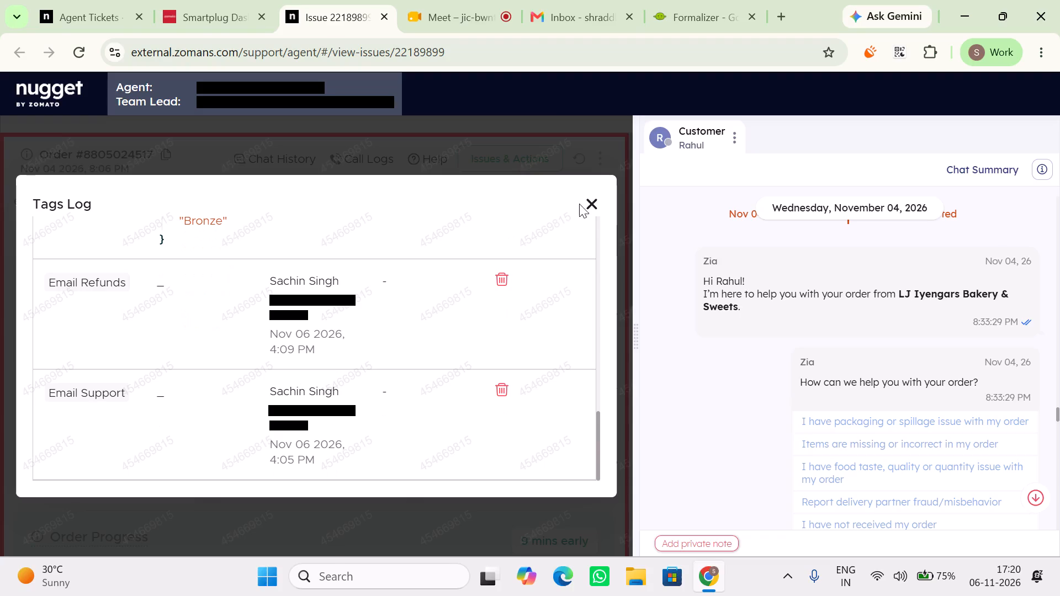
pyautogui.click(591, 204)
pyautogui.scroll(6, 552, 341)
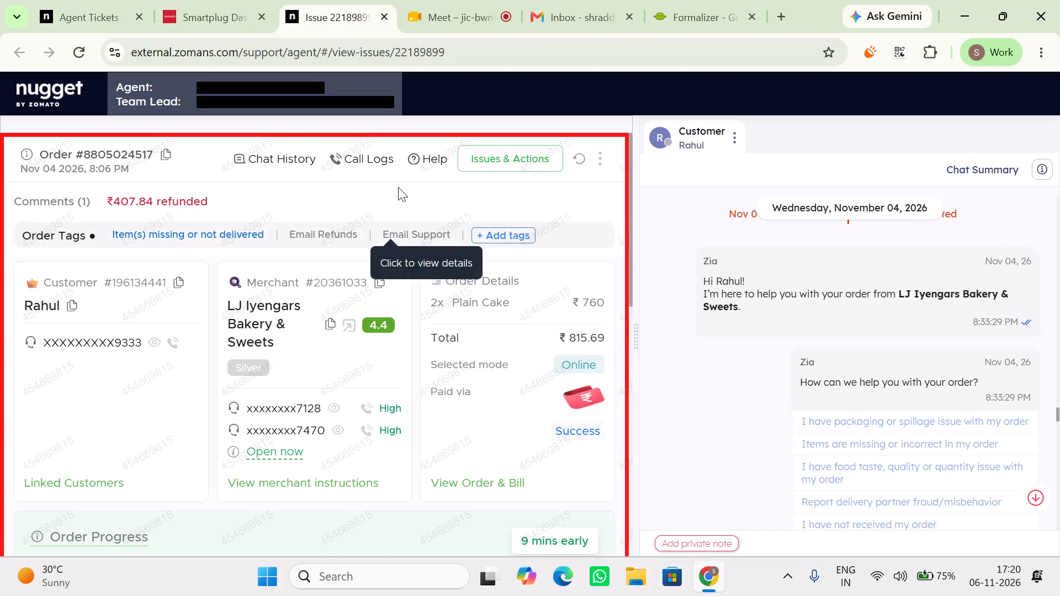
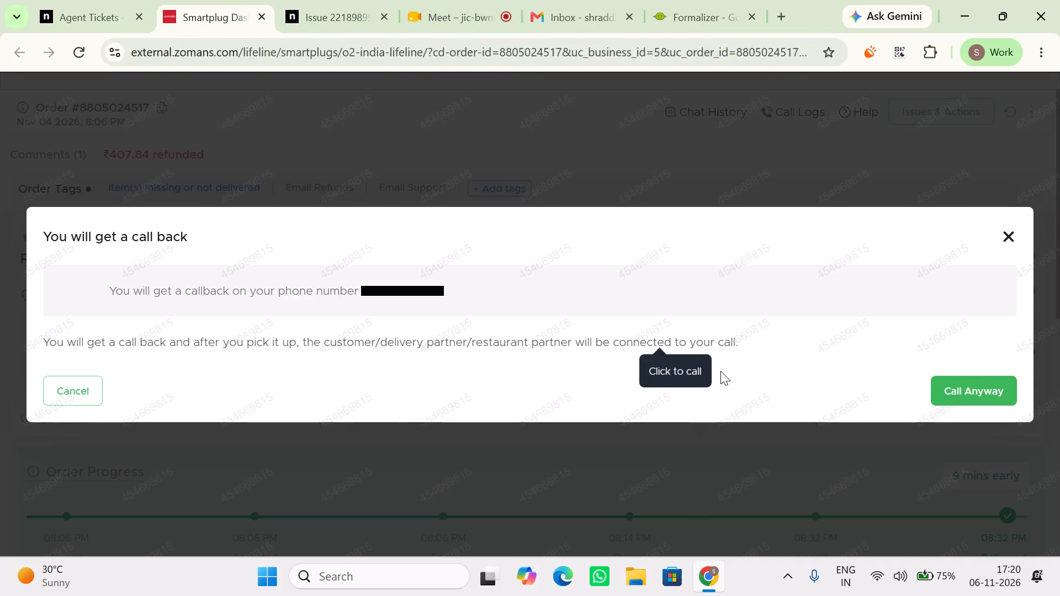
# Proceed with the callback request to call LJ Iyengars Bakery & Sweets on its first listed contact number.
pyautogui.click(939, 411)
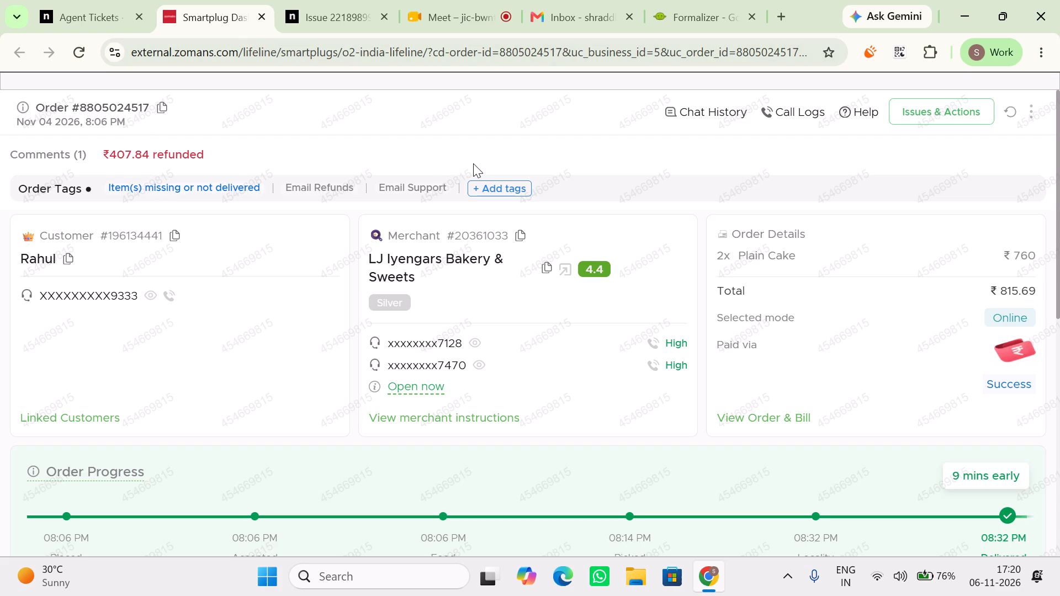
# Close the open Issue page beside the order dashboard.
pyautogui.click(383, 13)
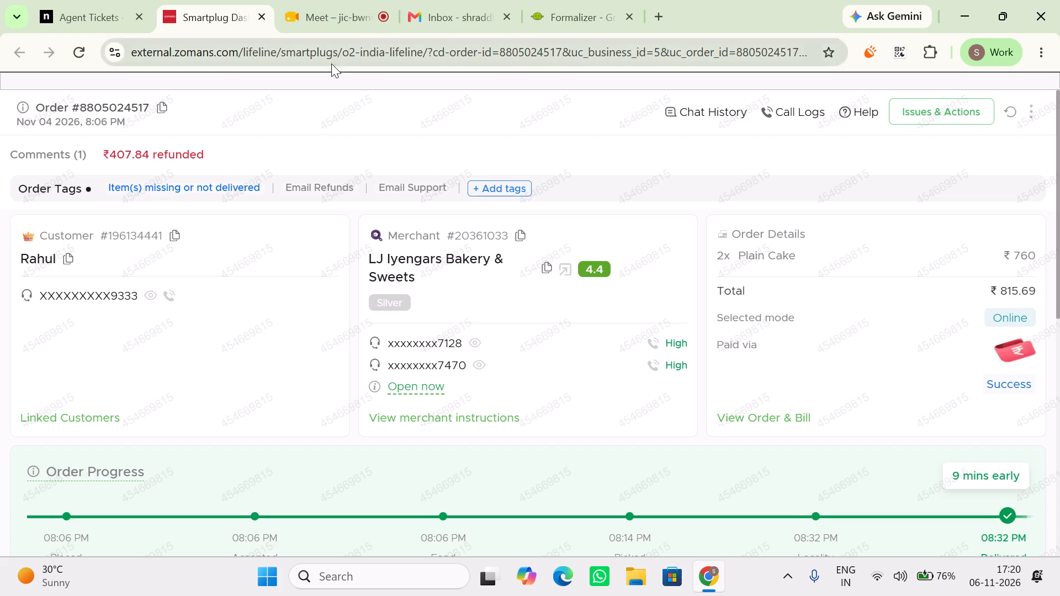
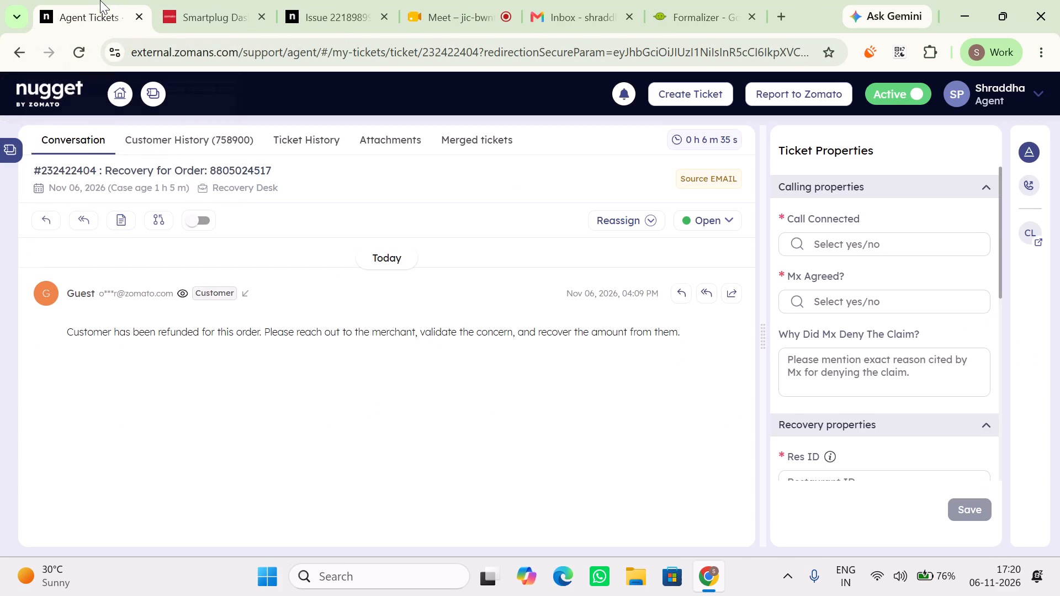
pyautogui.click(192, 0)
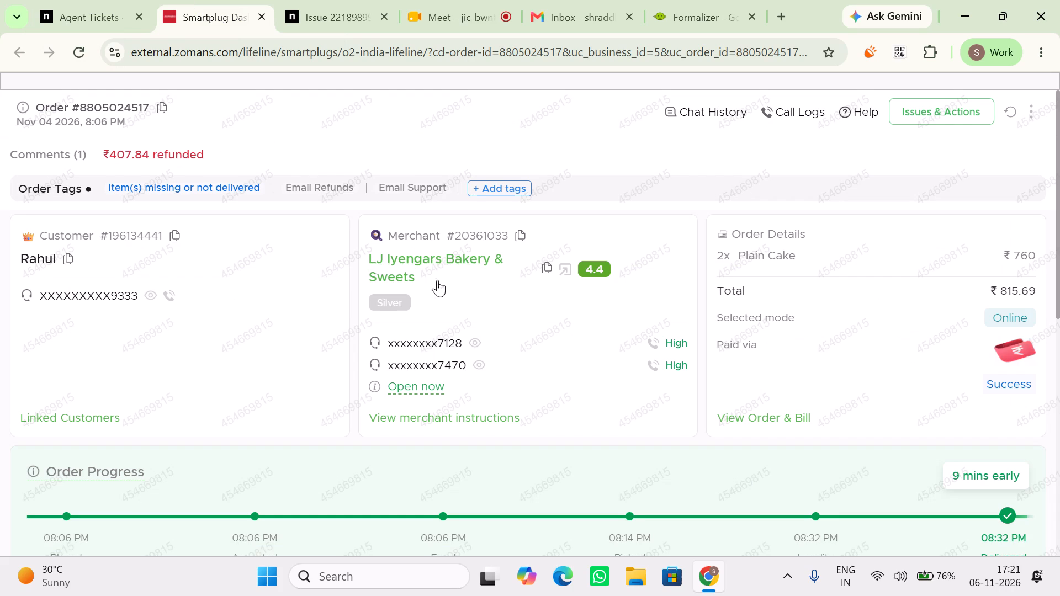
pyautogui.click(325, 0)
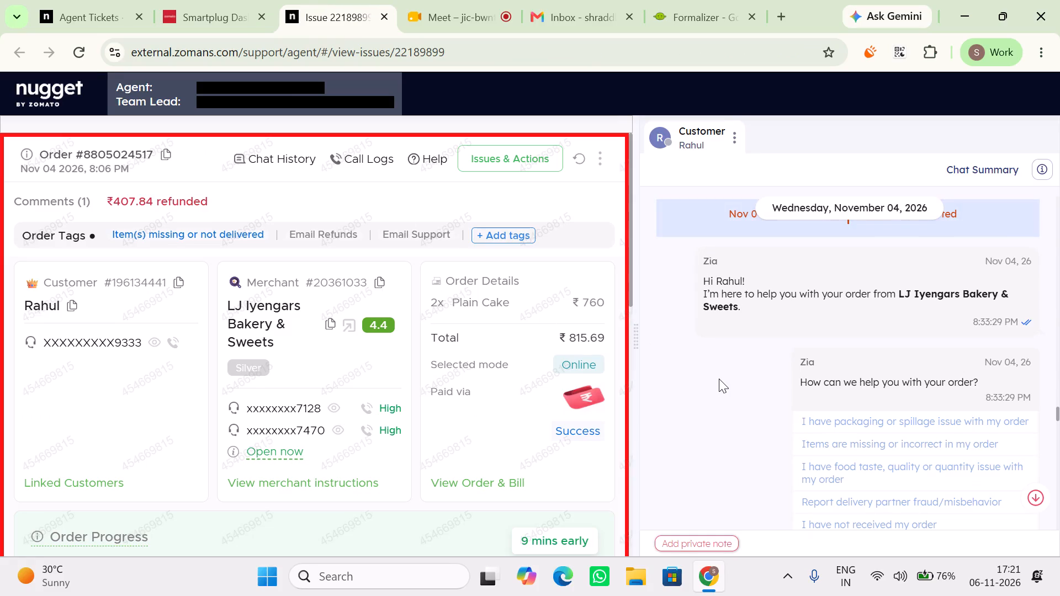
pyautogui.scroll(-4, 719, 379)
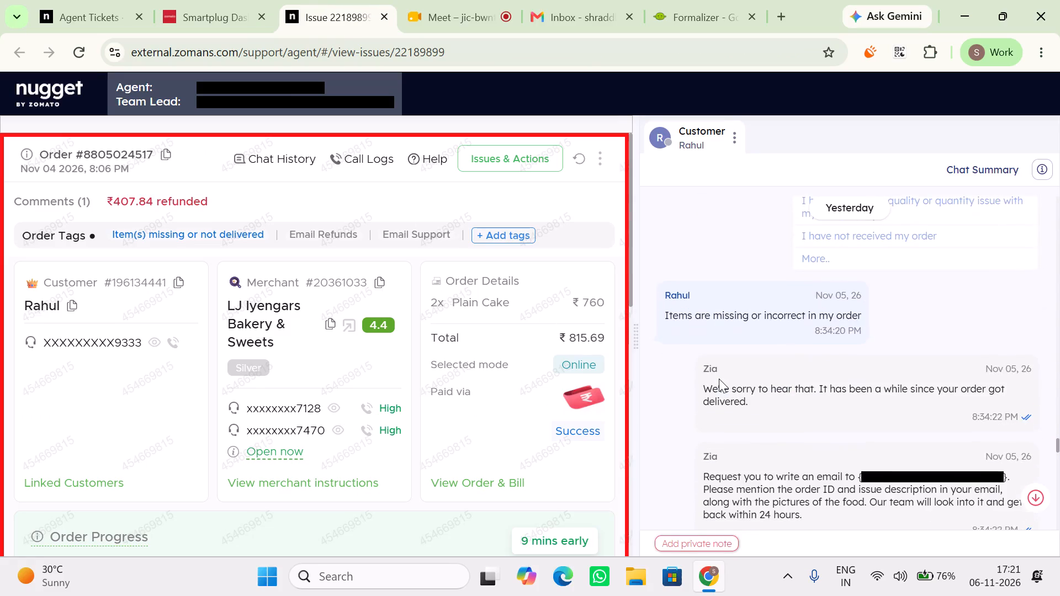
pyautogui.scroll(-2, 719, 379)
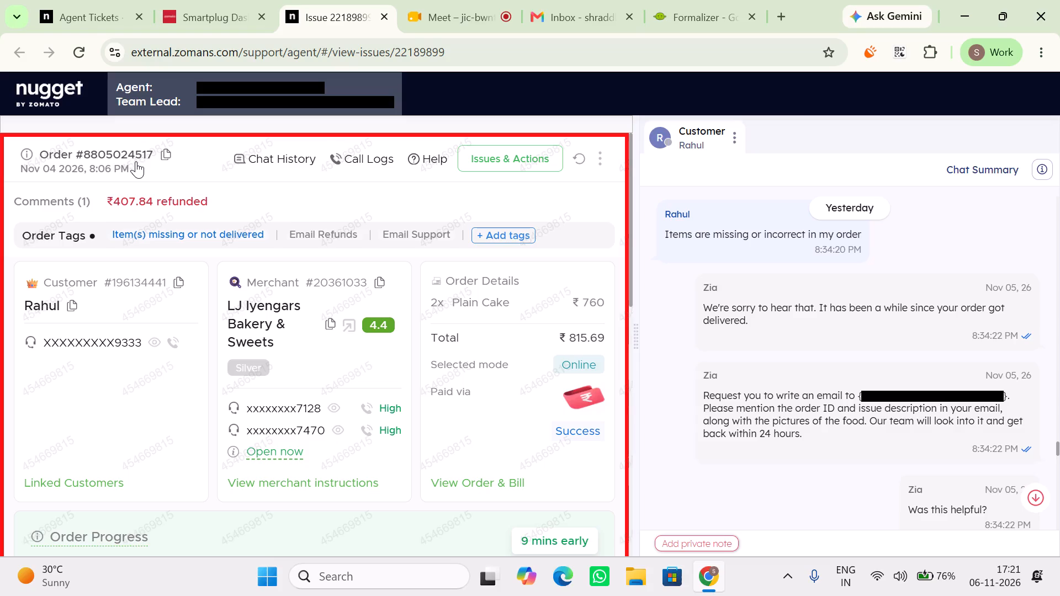
pyautogui.scroll(-4, 765, 376)
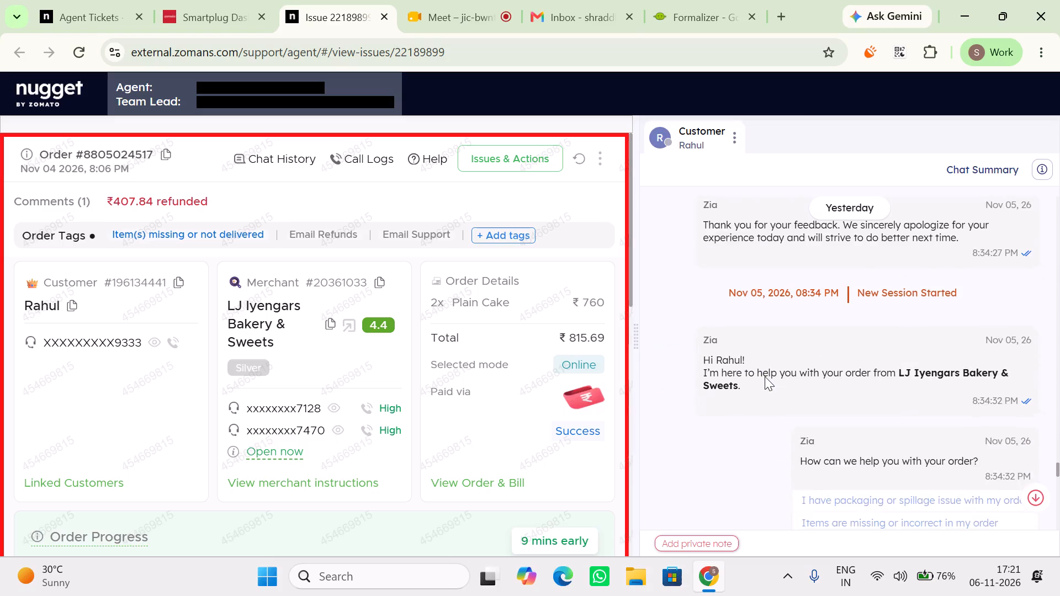
pyautogui.scroll(-3, 765, 376)
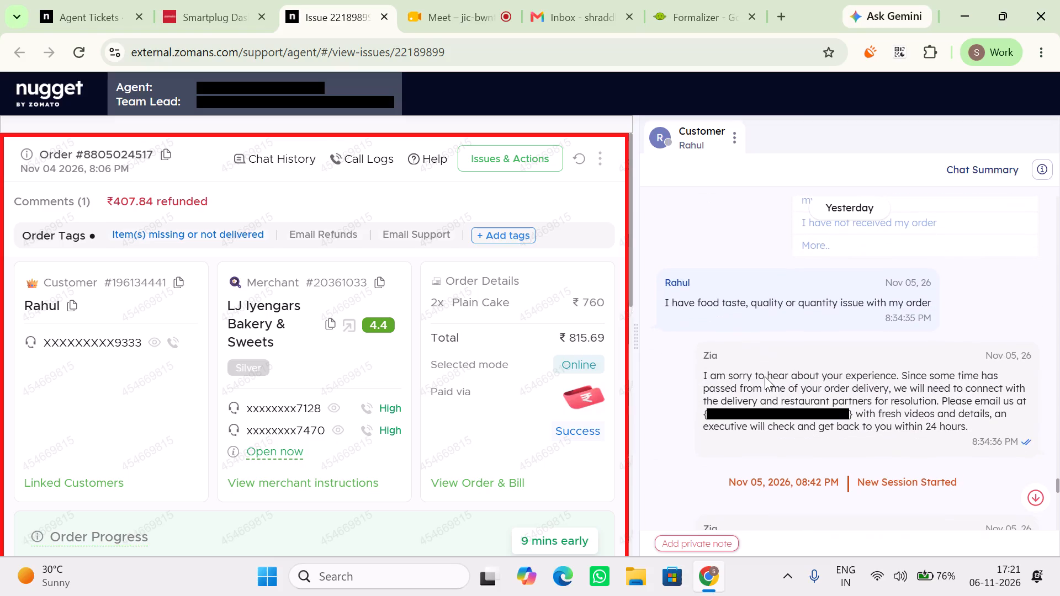
pyautogui.scroll(-4, 765, 376)
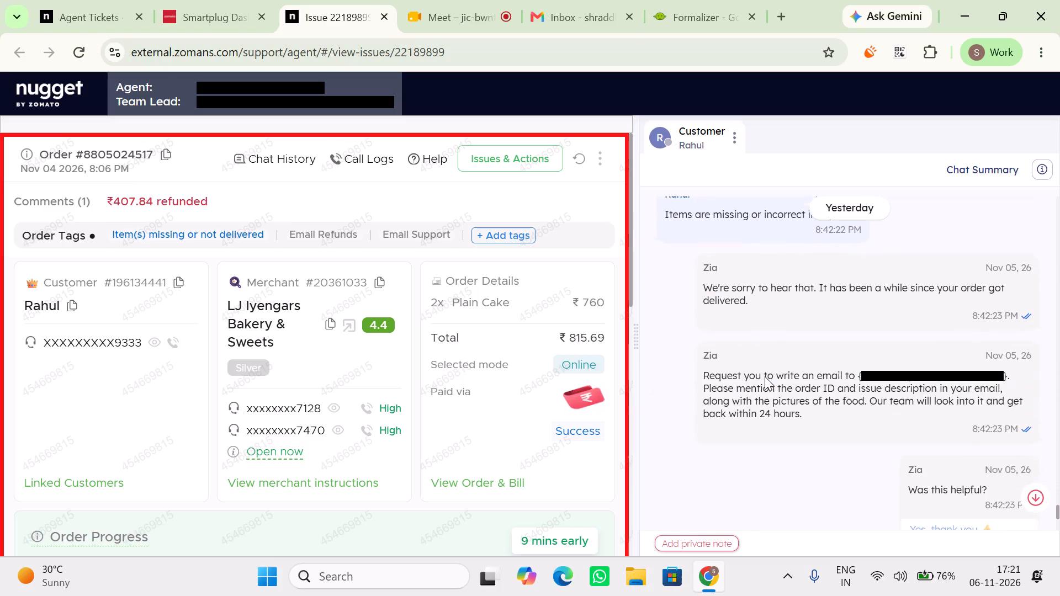
pyautogui.scroll(-5, 765, 376)
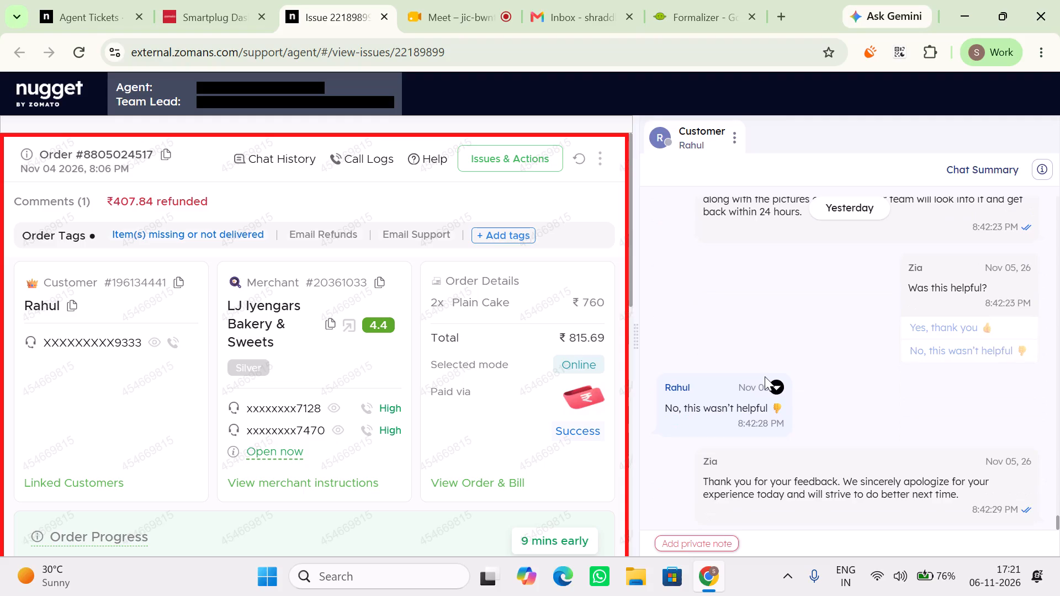
pyautogui.scroll(7, 765, 376)
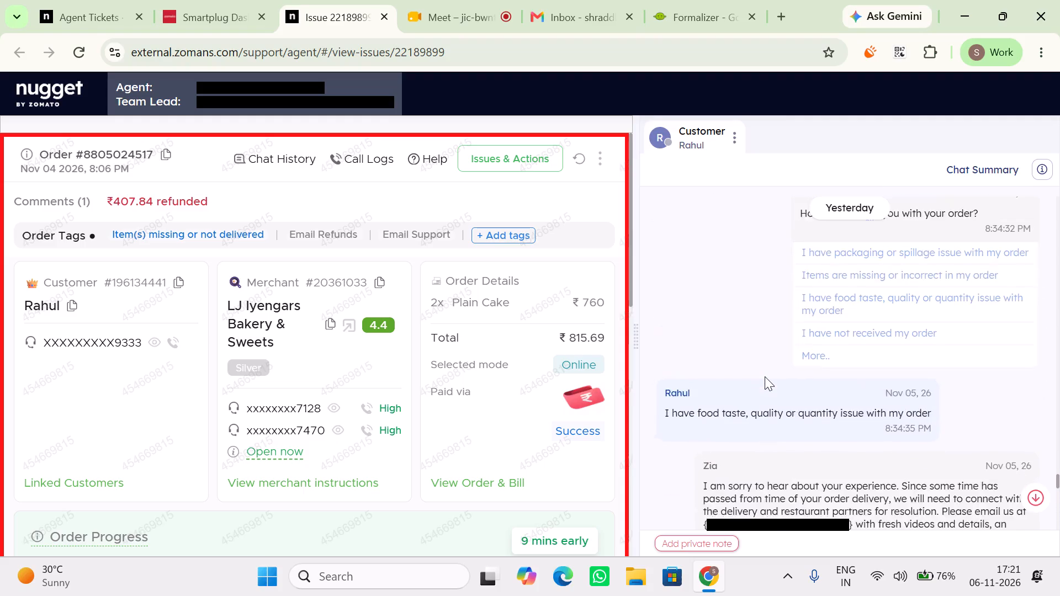
pyautogui.scroll(5, 765, 376)
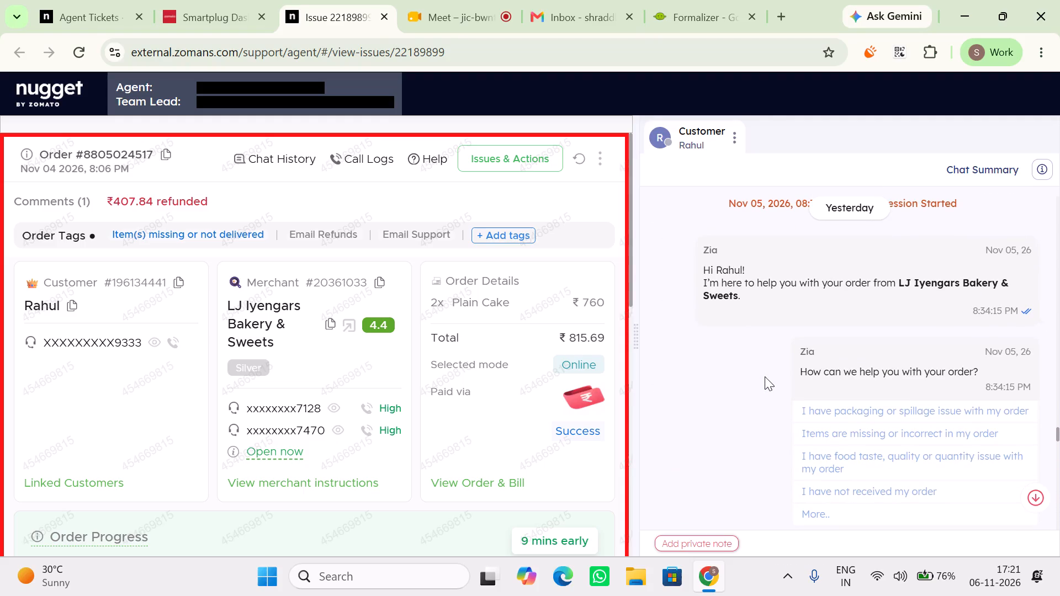
pyautogui.scroll(2, 711, 425)
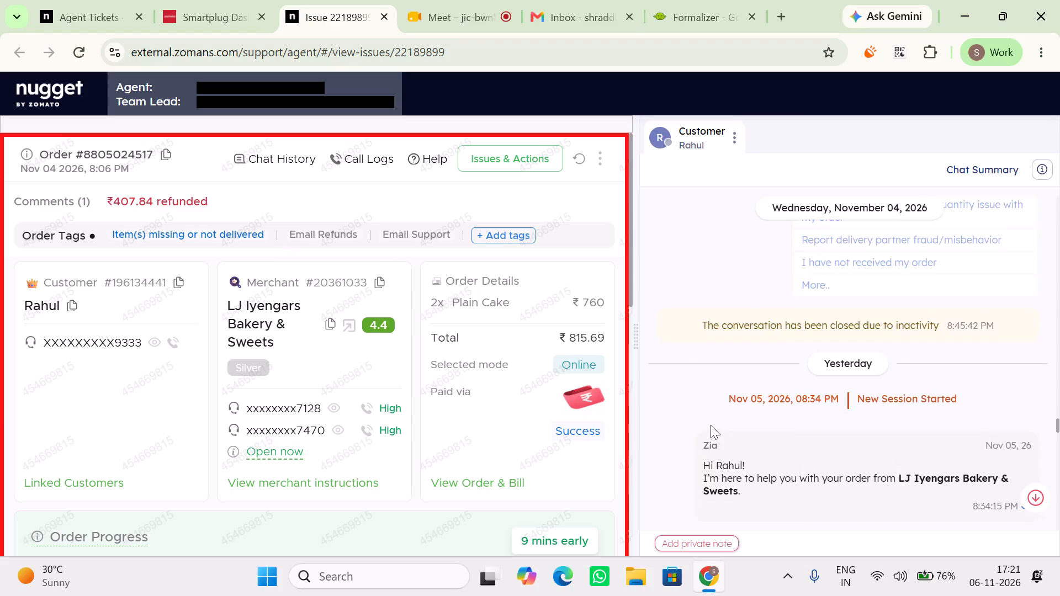
# Examine the customer's older May 16 chat in the same issue, including the shared photo and the agent's private note.
pyautogui.scroll(7, 711, 425)
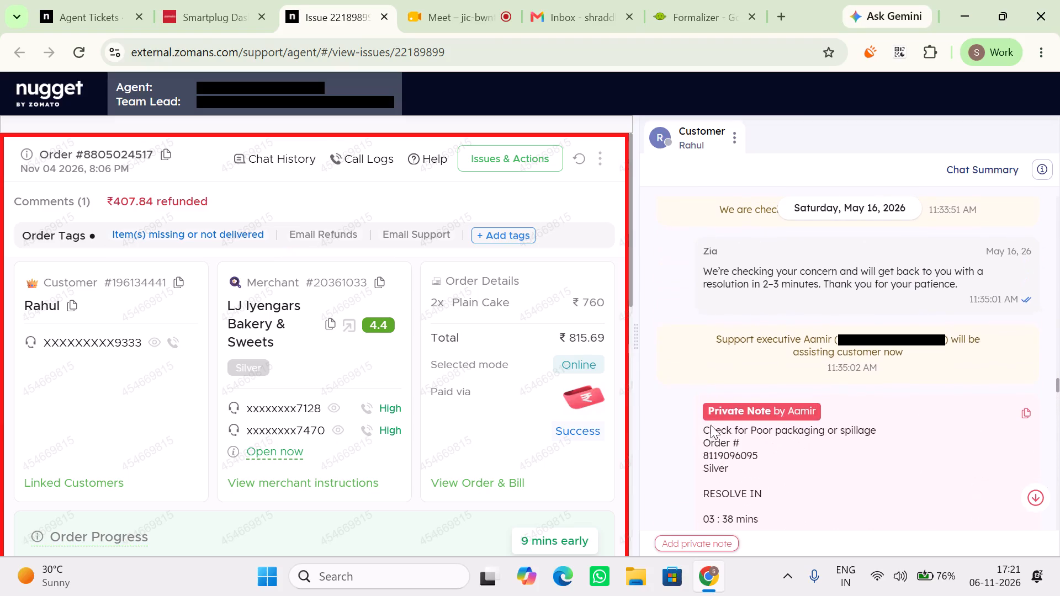
pyautogui.scroll(3, 711, 425)
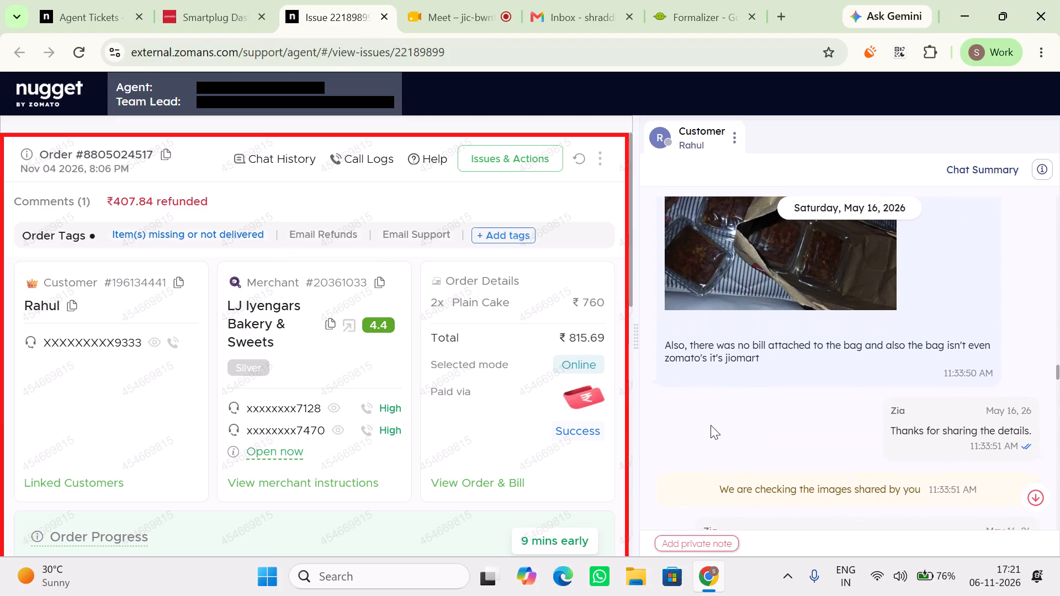
pyautogui.scroll(3, 711, 425)
pyautogui.scroll(-2, 711, 425)
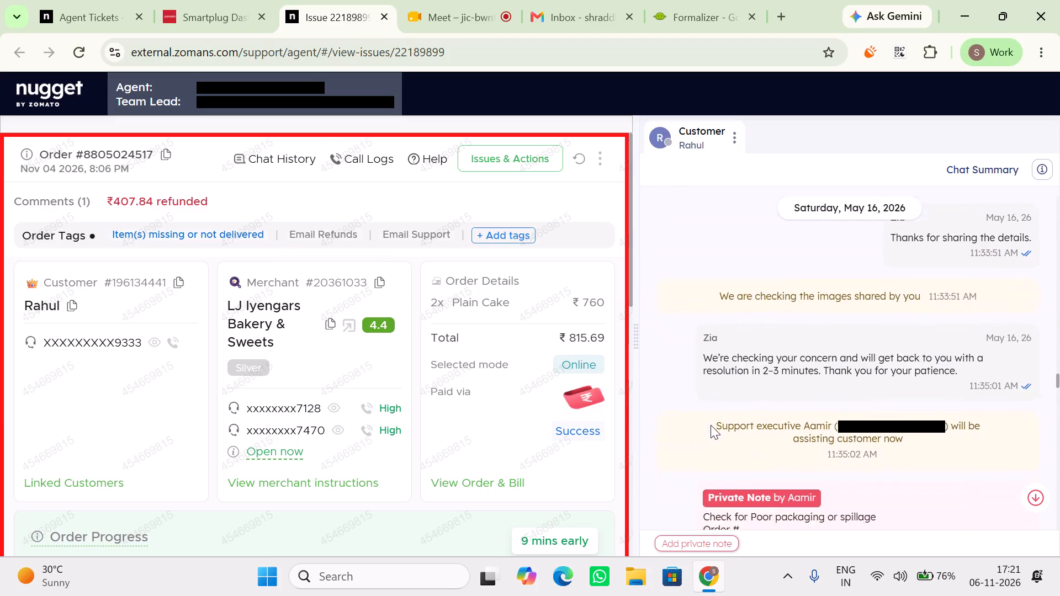
pyautogui.scroll(-3, 711, 425)
pyautogui.scroll(1, 711, 425)
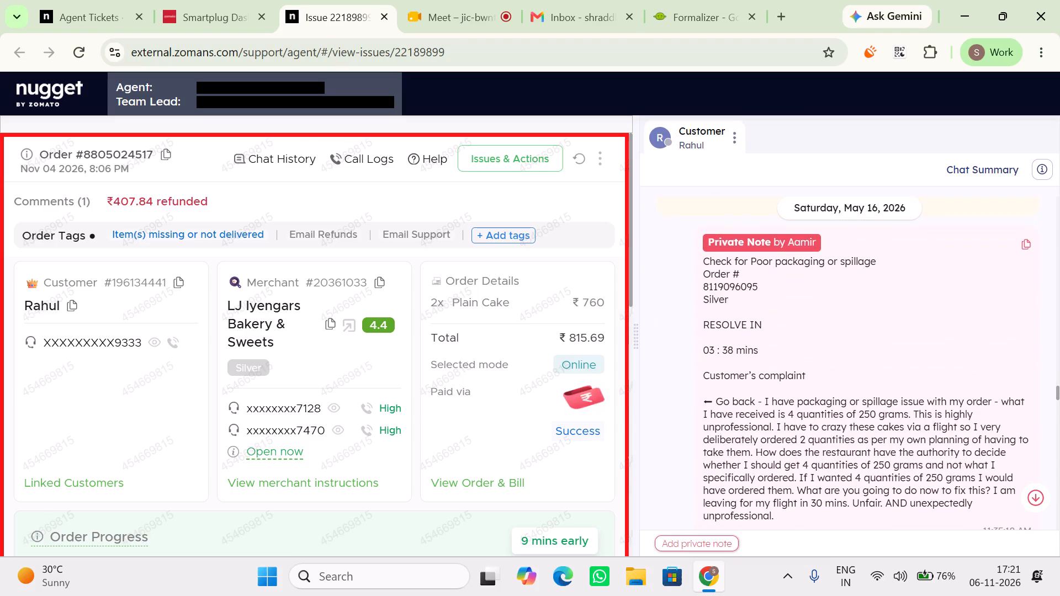
pyautogui.scroll(-1, 852, 416)
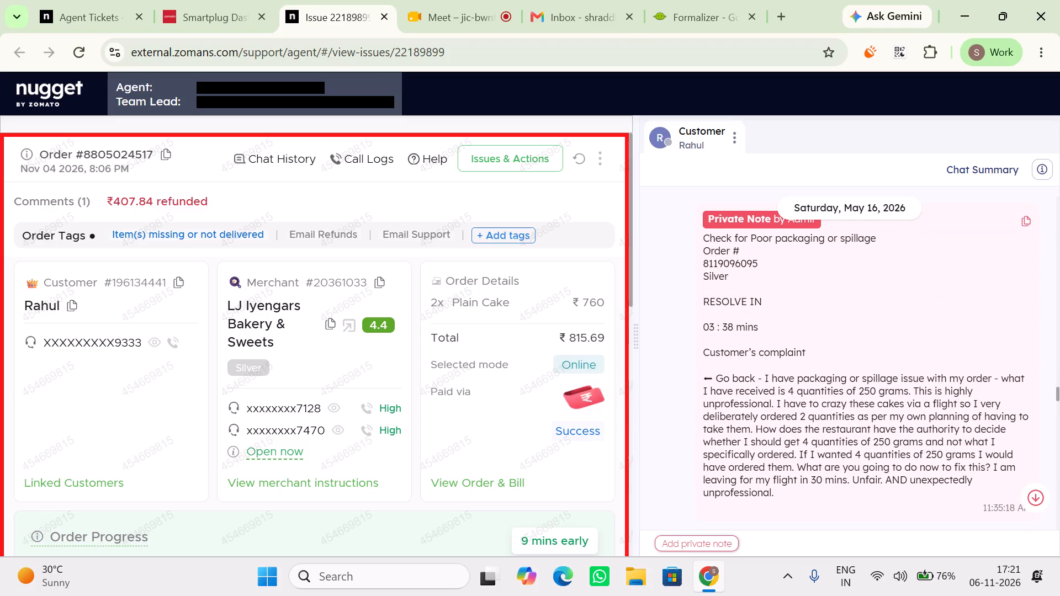
pyautogui.scroll(-1, 767, 419)
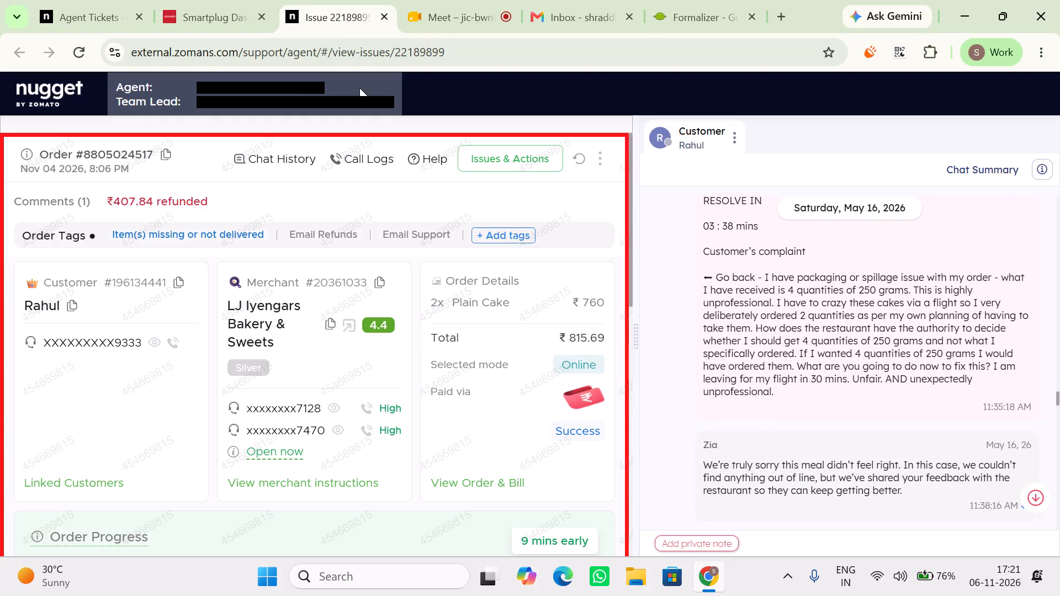
pyautogui.click(135, 0)
pyautogui.scroll(-6, 847, 342)
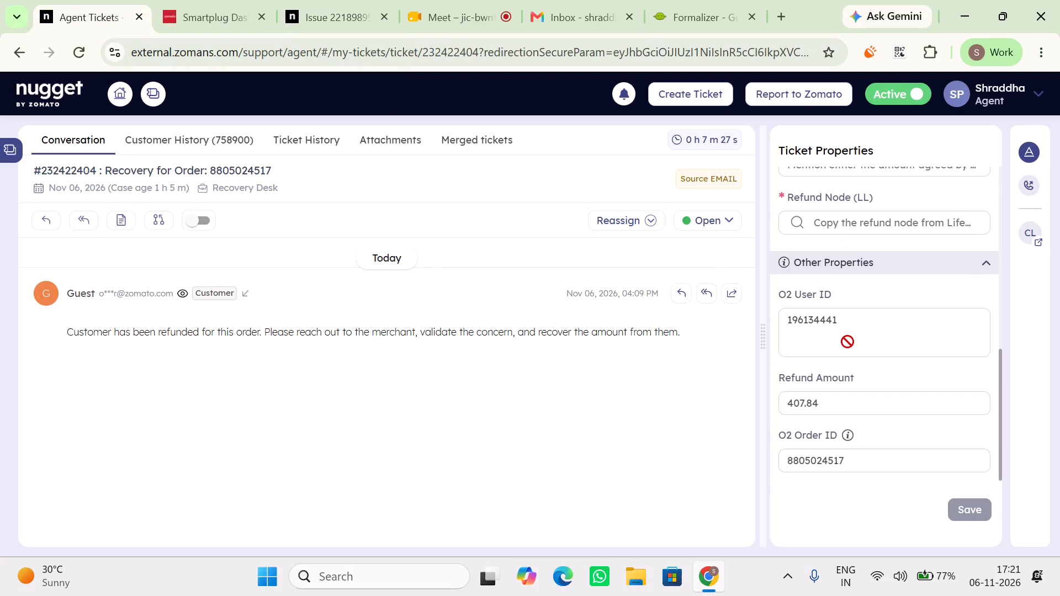
pyautogui.hscroll(1, 847, 342)
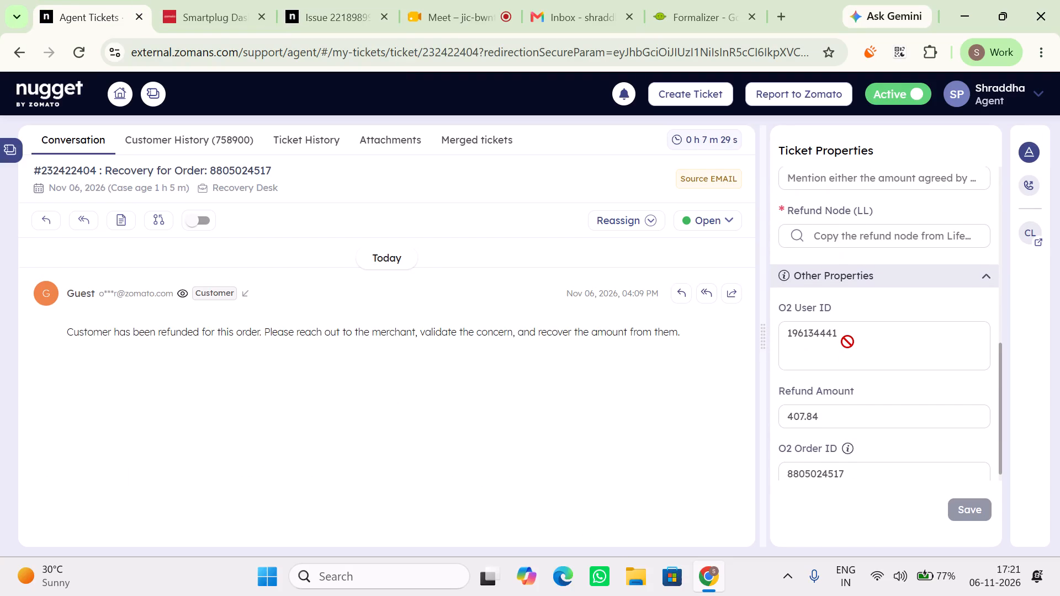
pyautogui.hscroll(1, 847, 342)
# Return to issue 22189899 and reread the chat from the May 16 private note through the latest November 5 session.
pyautogui.click(284, 0)
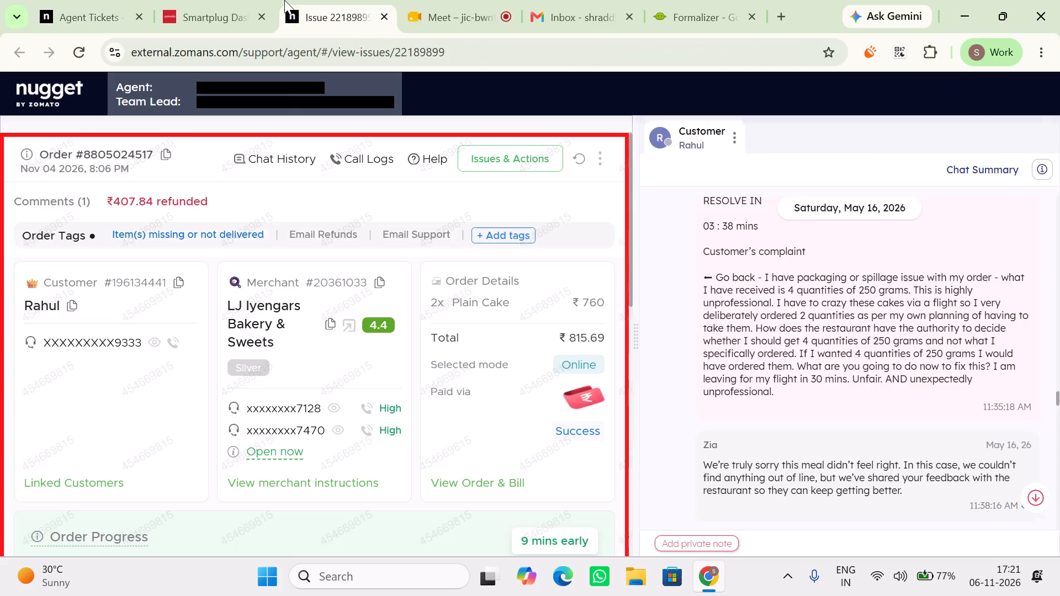
pyautogui.scroll(1, 754, 373)
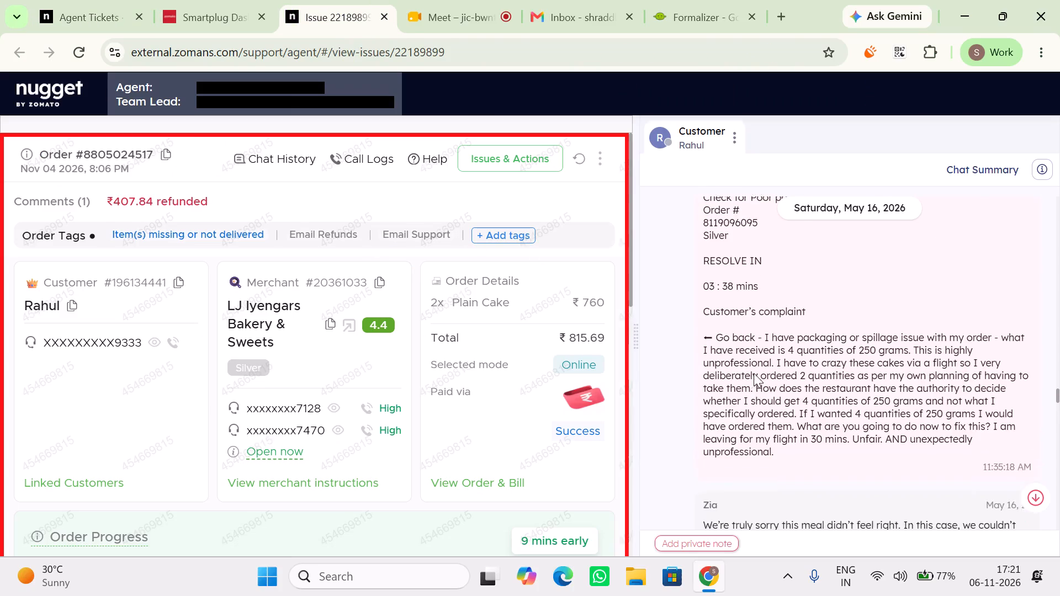
pyautogui.scroll(-3, 754, 373)
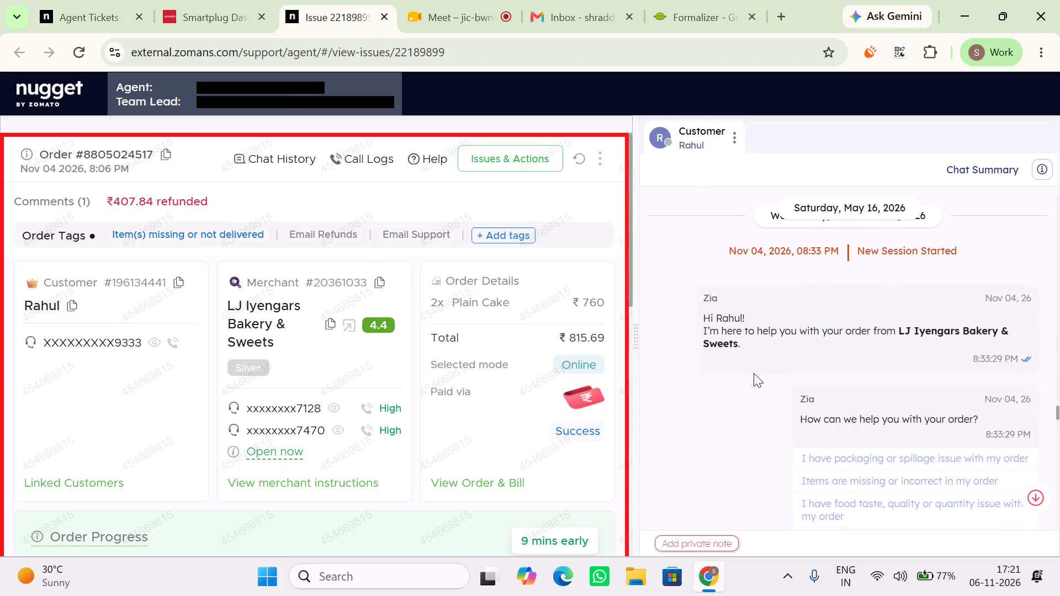
pyautogui.scroll(-4, 754, 371)
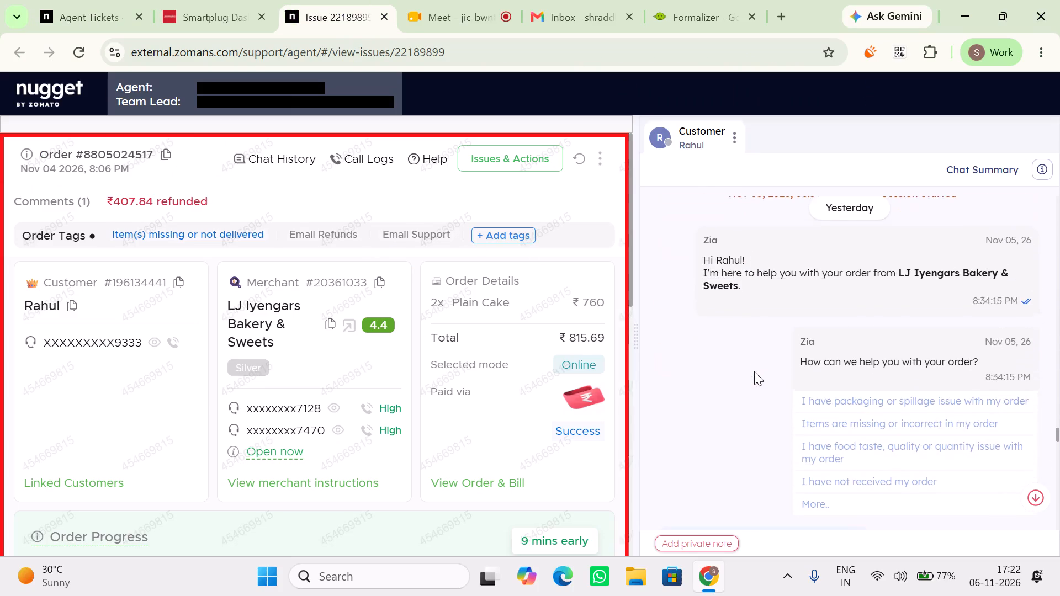
pyautogui.scroll(-4, 754, 371)
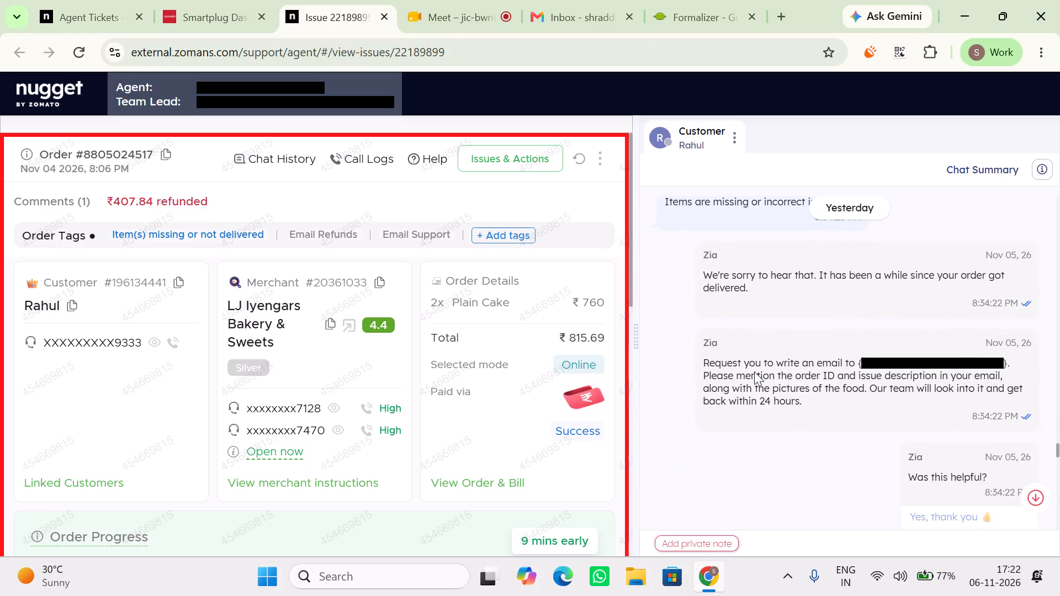
pyautogui.scroll(-3, 754, 371)
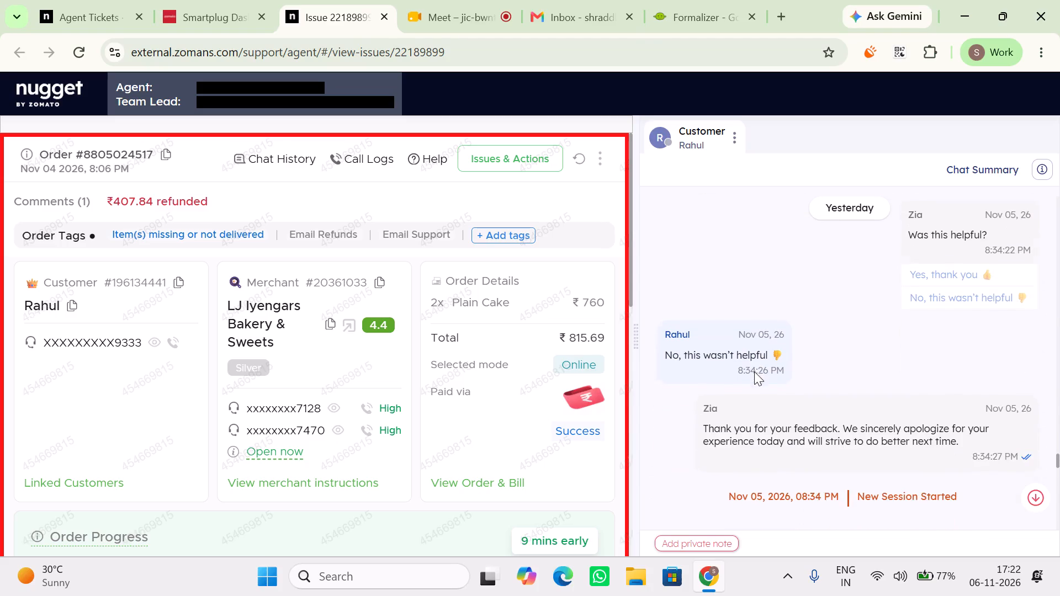
pyautogui.scroll(-4, 754, 371)
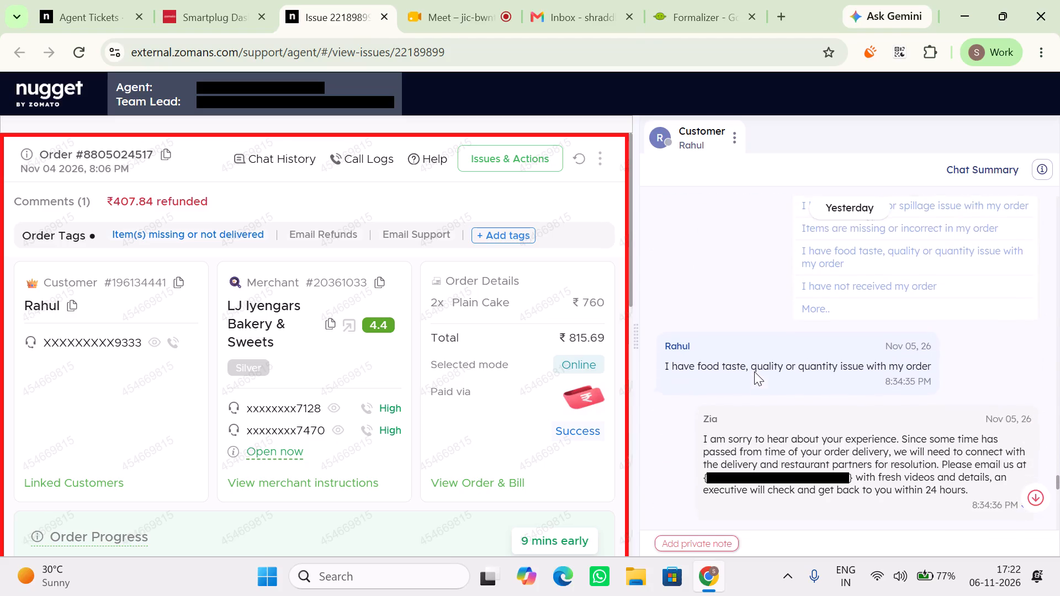
pyautogui.scroll(-2, 754, 371)
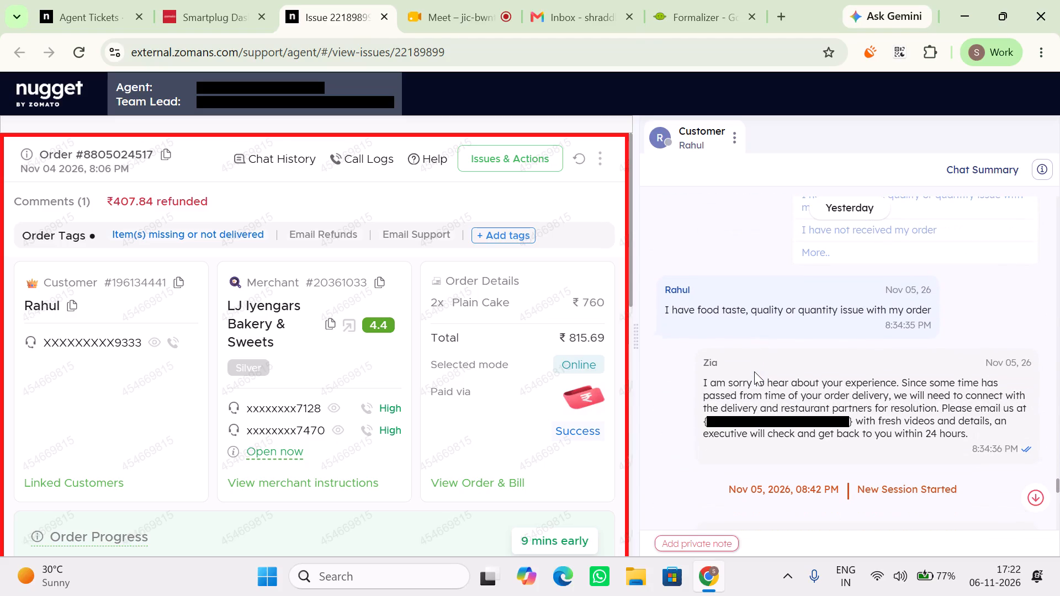
pyautogui.scroll(-3, 754, 371)
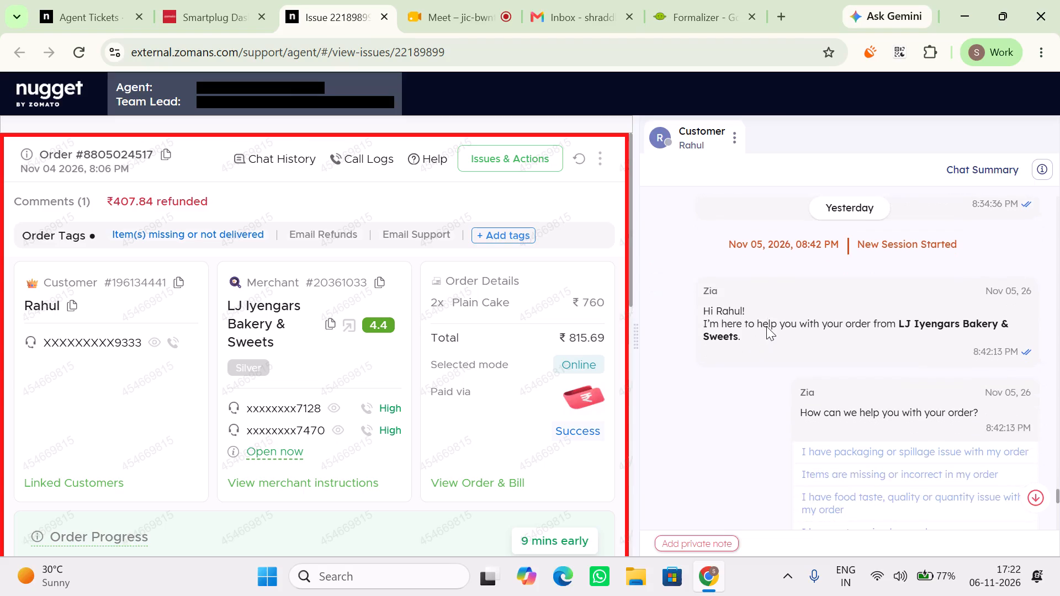
pyautogui.scroll(-2, 766, 326)
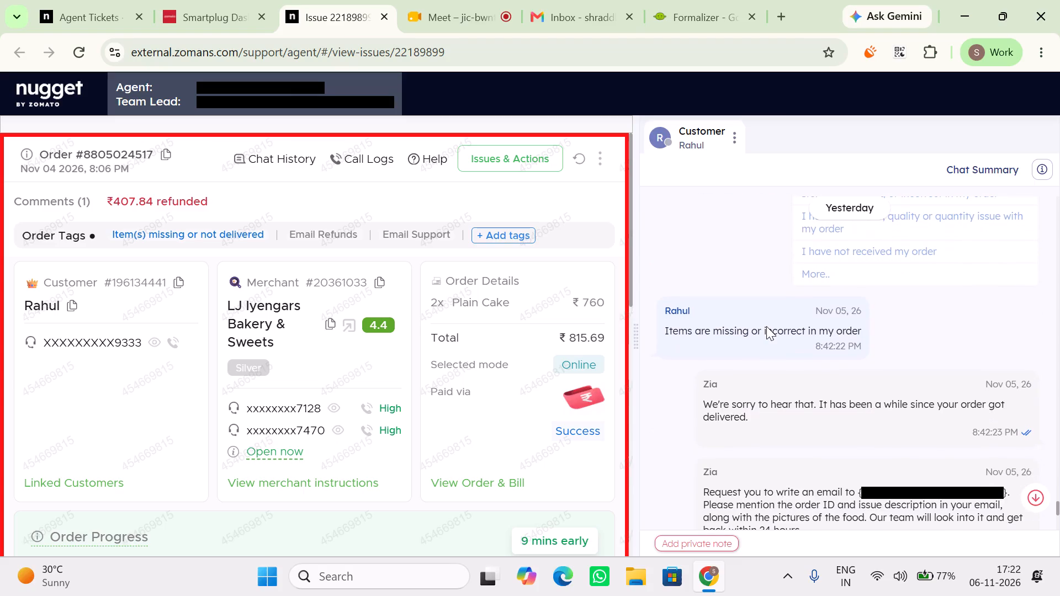
pyautogui.scroll(-1, 766, 326)
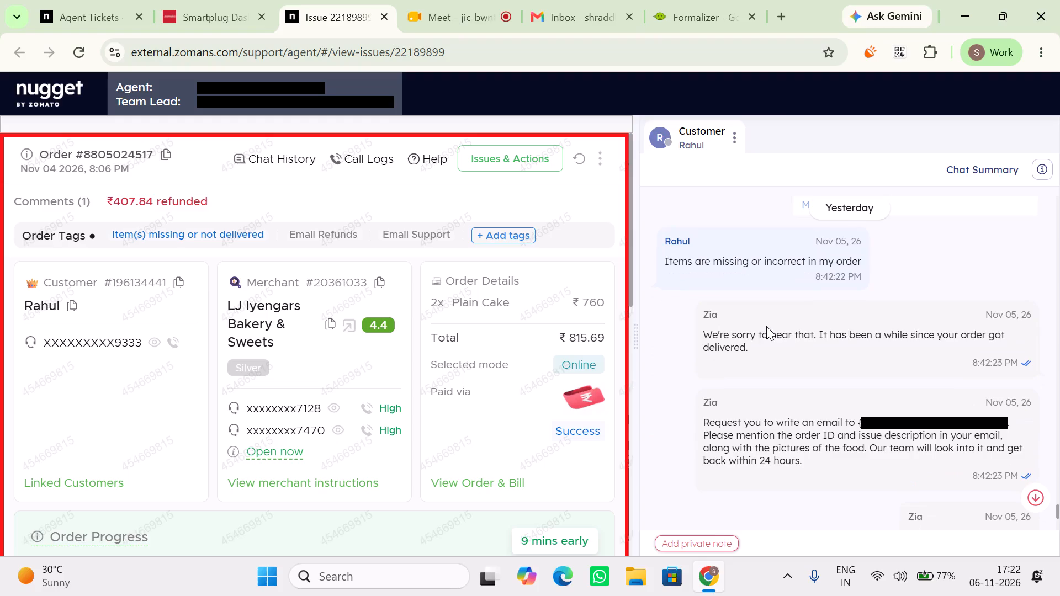
pyautogui.scroll(-3, 766, 326)
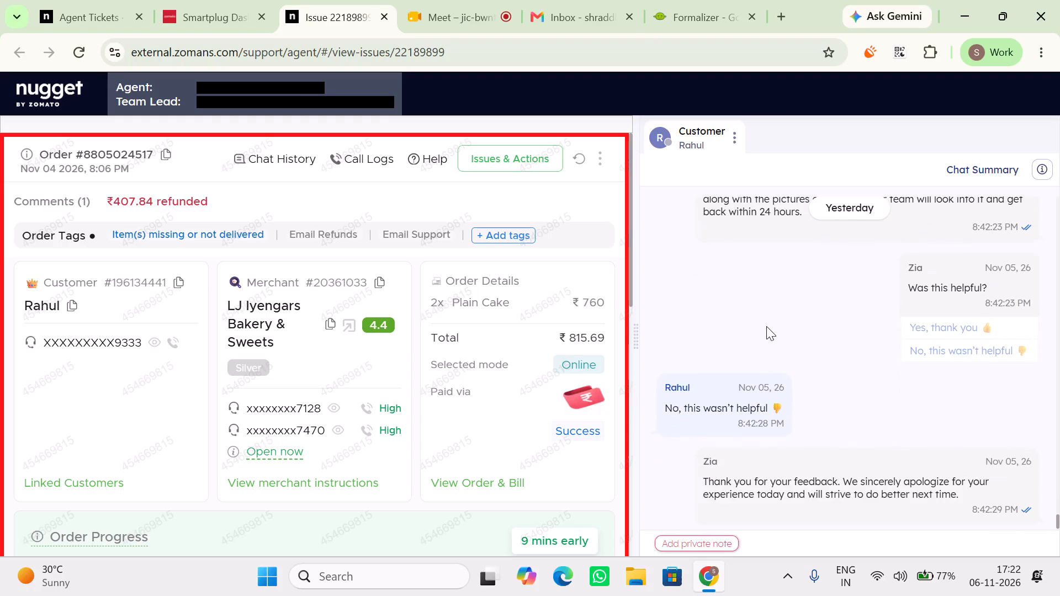
pyautogui.scroll(-1, 766, 326)
pyautogui.scroll(4, 766, 326)
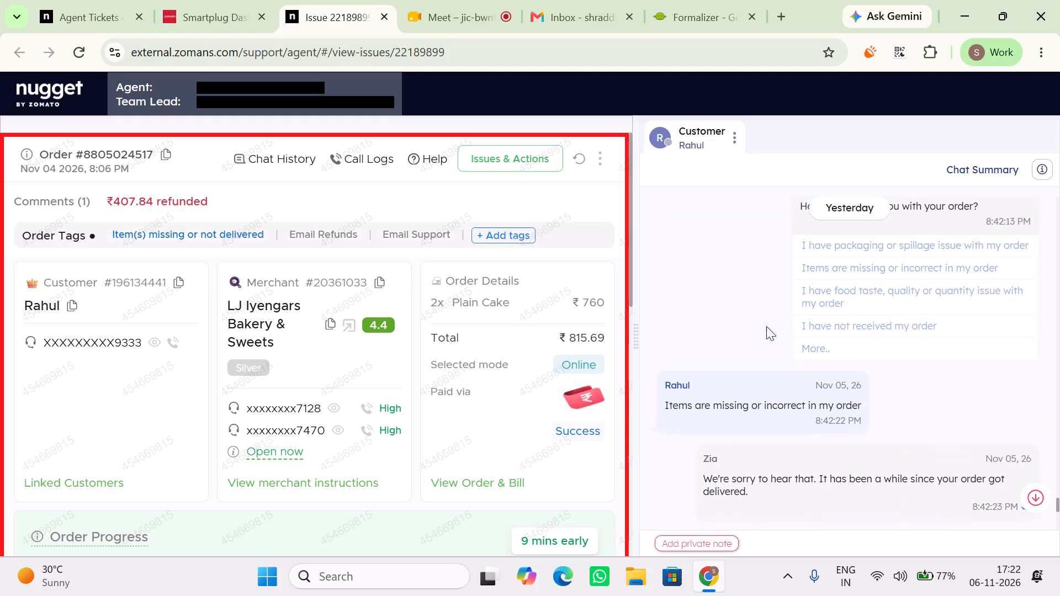
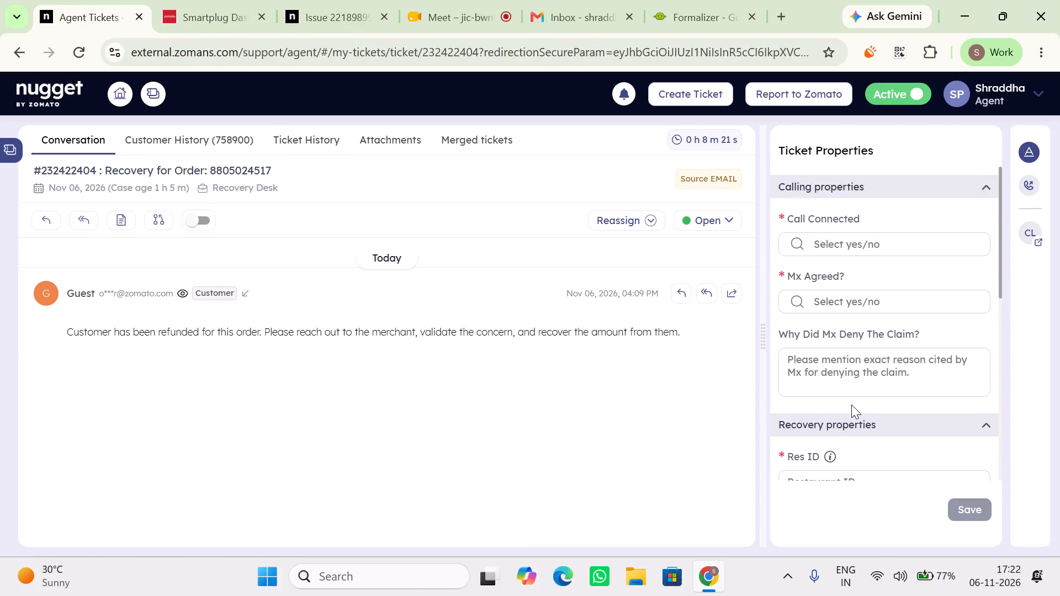
pyautogui.click(827, 242)
pyautogui.click(347, 0)
pyautogui.click(239, 0)
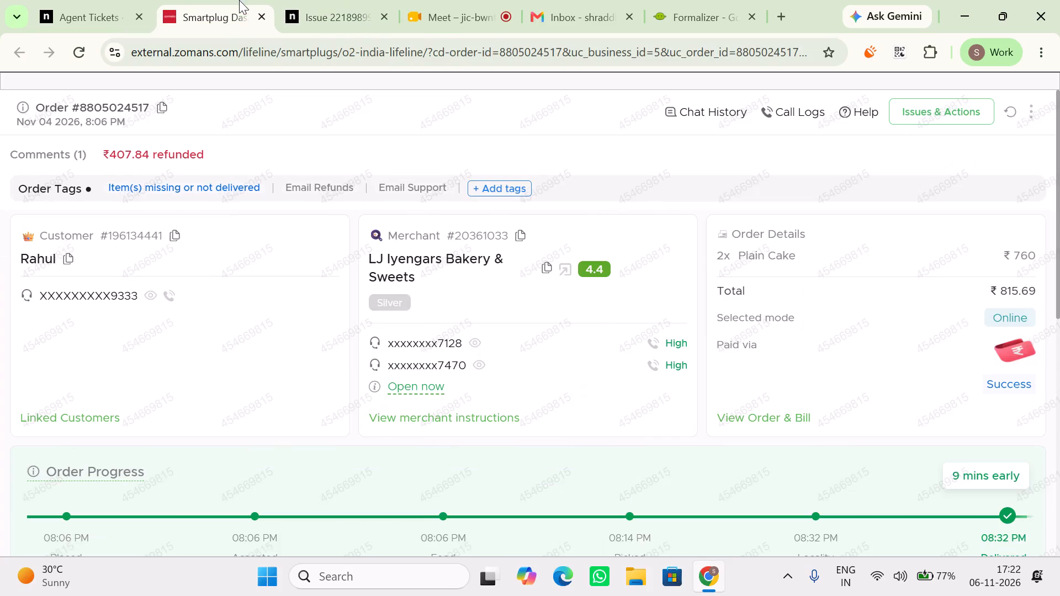
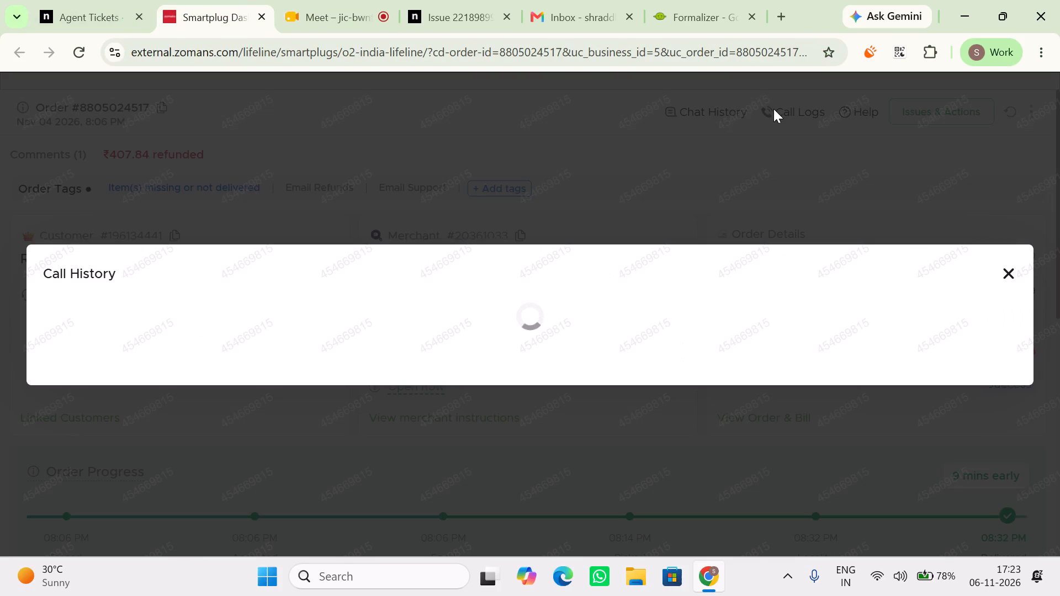
# Generate the summary of the Nov 06, 5:20 PM call to the merchant and read what was agreed.
pyautogui.click(353, 290)
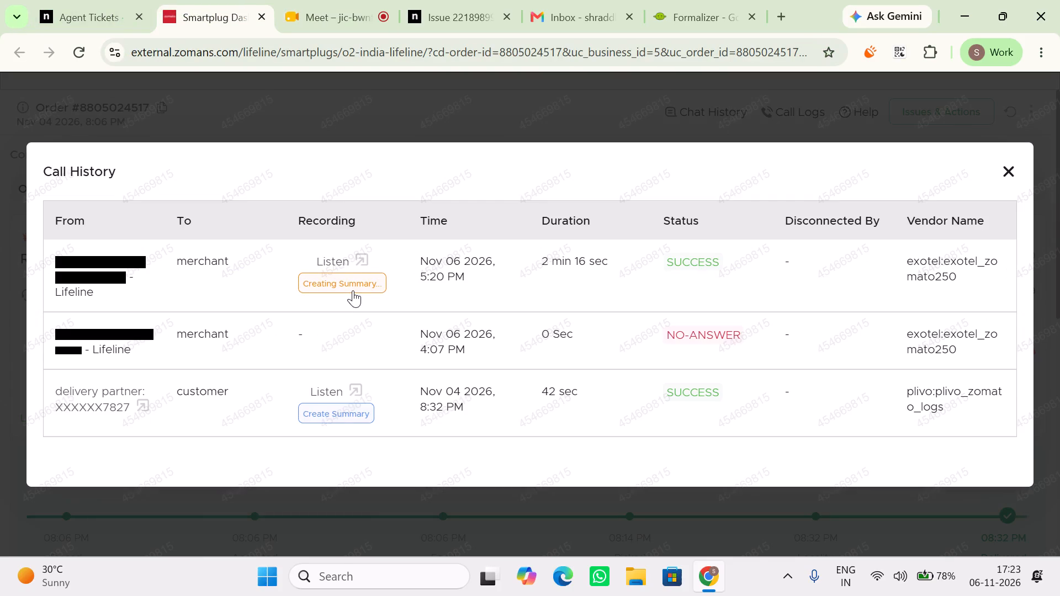
pyautogui.click(353, 290)
pyautogui.scroll(-1, 336, 366)
pyautogui.click(346, 274)
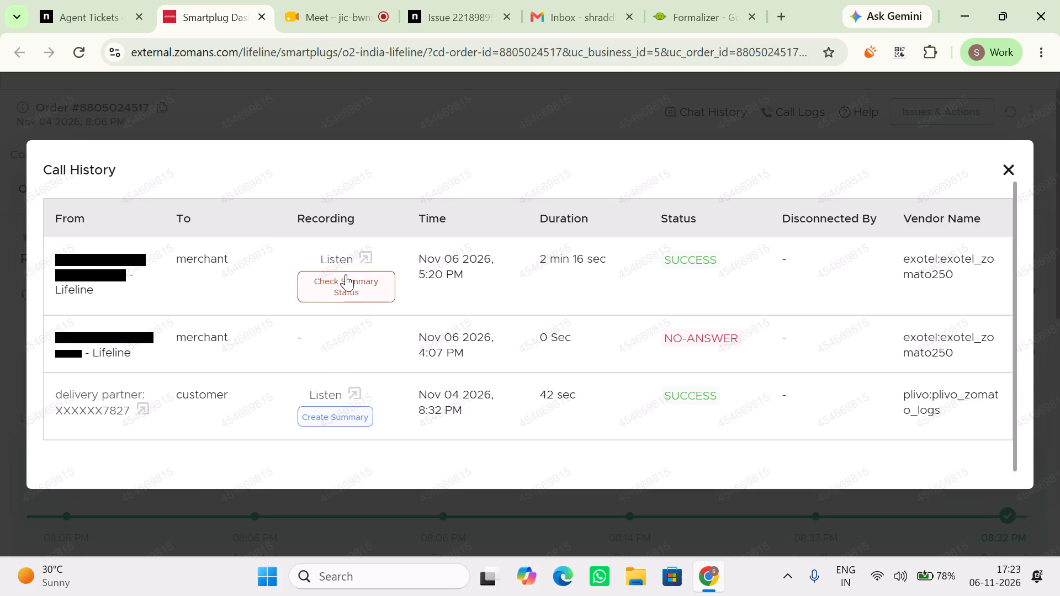
pyautogui.scroll(-2, 388, 420)
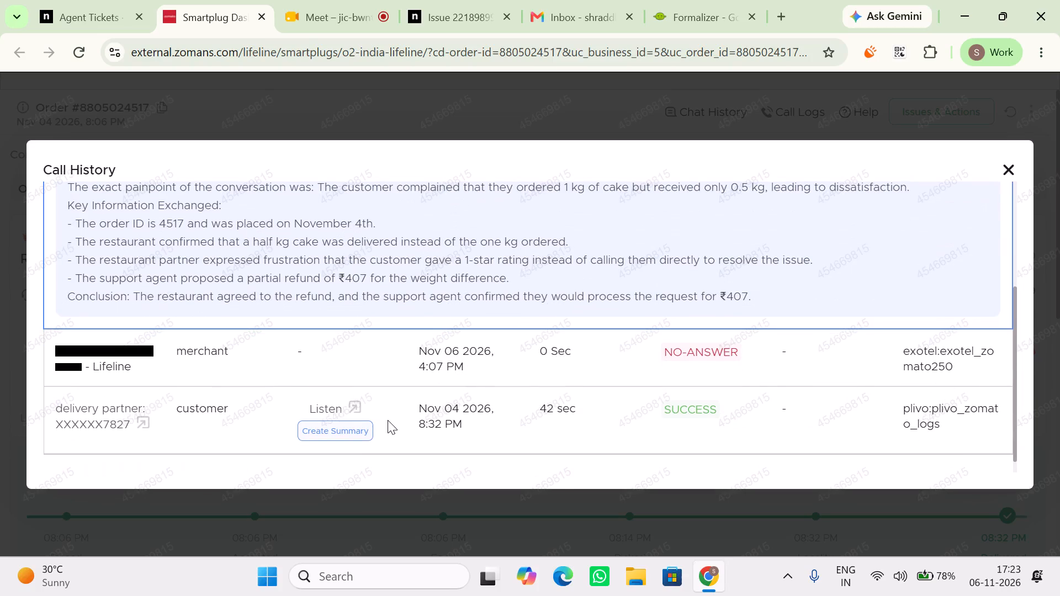
pyautogui.scroll(1, 388, 420)
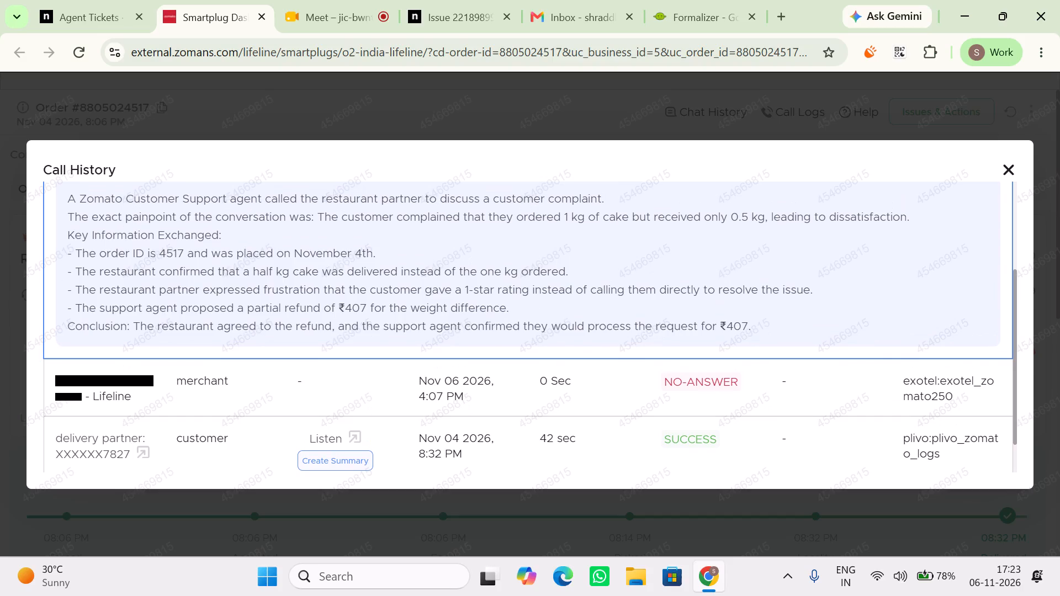
pyautogui.click(135, 0)
pyautogui.scroll(4, 855, 359)
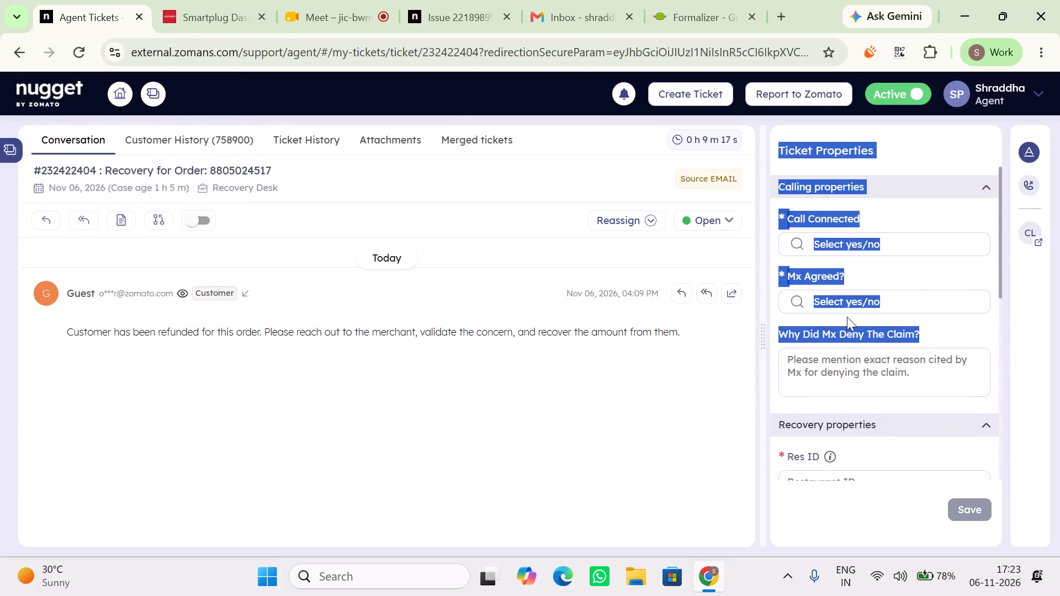
pyautogui.scroll(4, 847, 317)
pyautogui.click(849, 241)
pyautogui.click(818, 263)
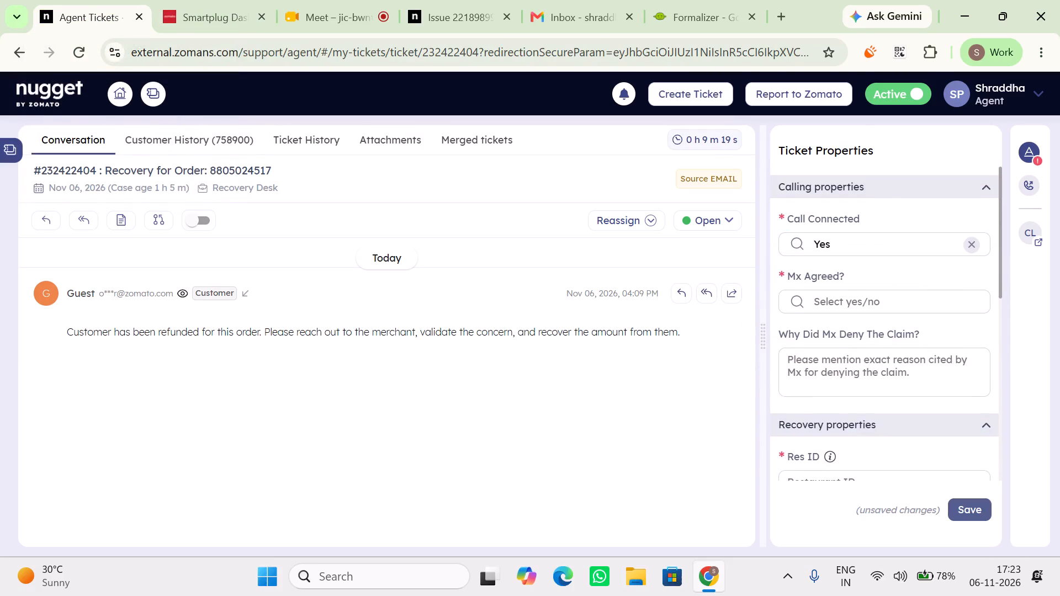
pyautogui.click(850, 301)
pyautogui.click(815, 320)
pyautogui.click(836, 372)
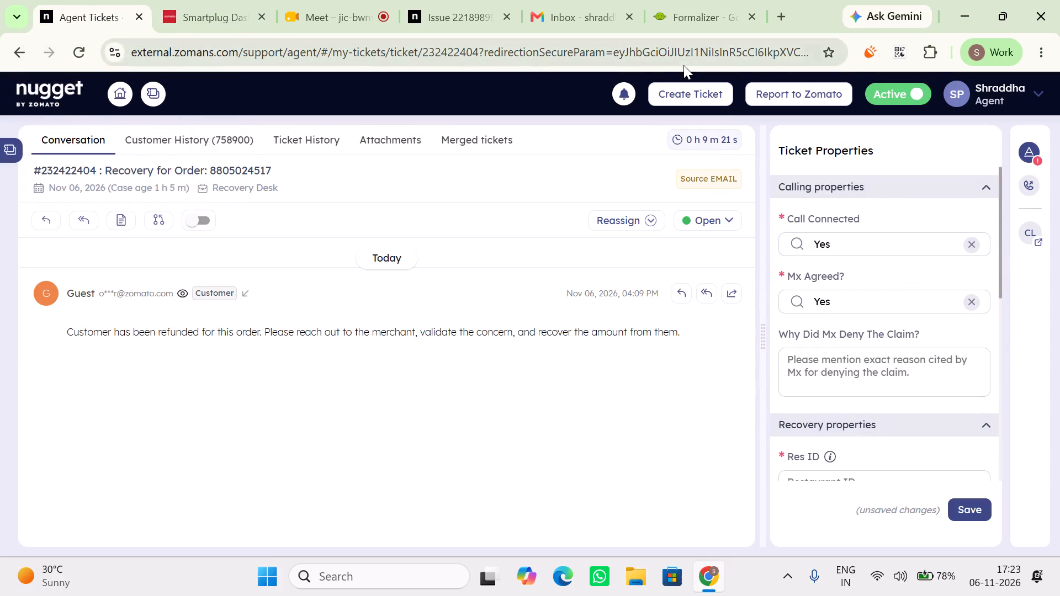
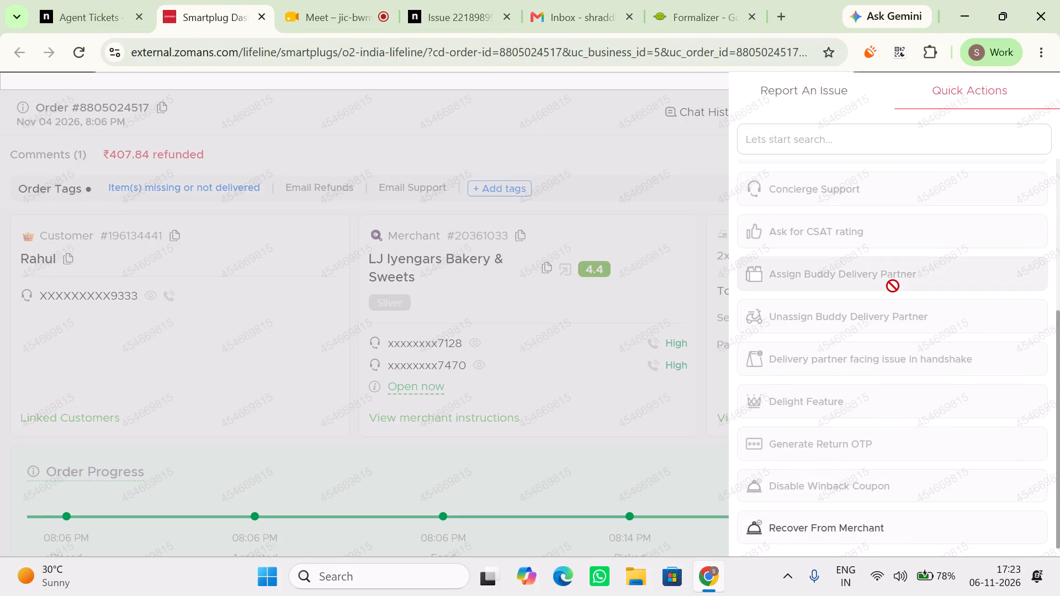
pyautogui.scroll(-3, 893, 286)
pyautogui.click(873, 540)
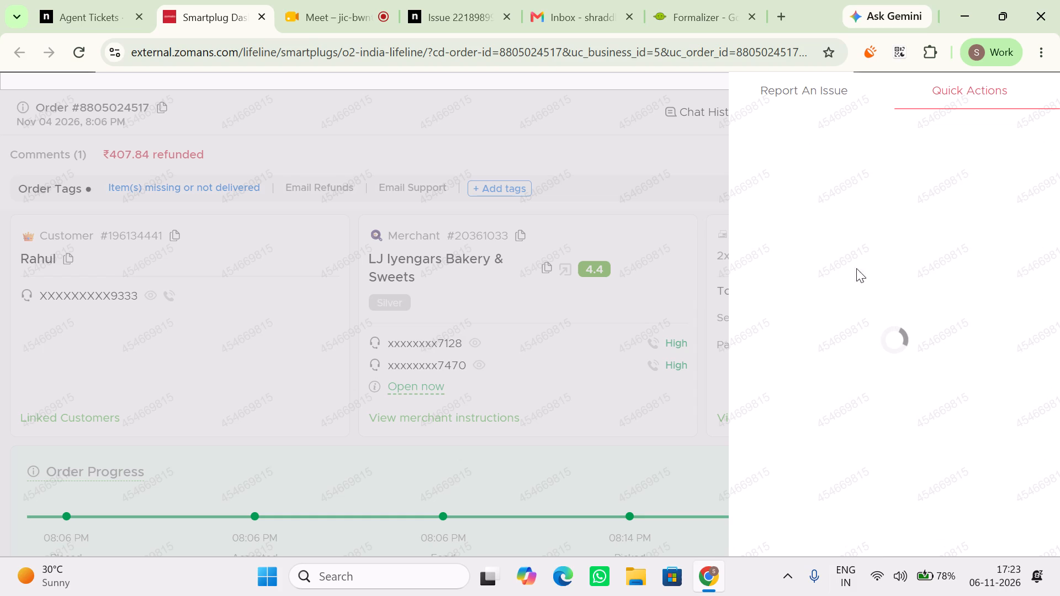
pyautogui.click(778, 172)
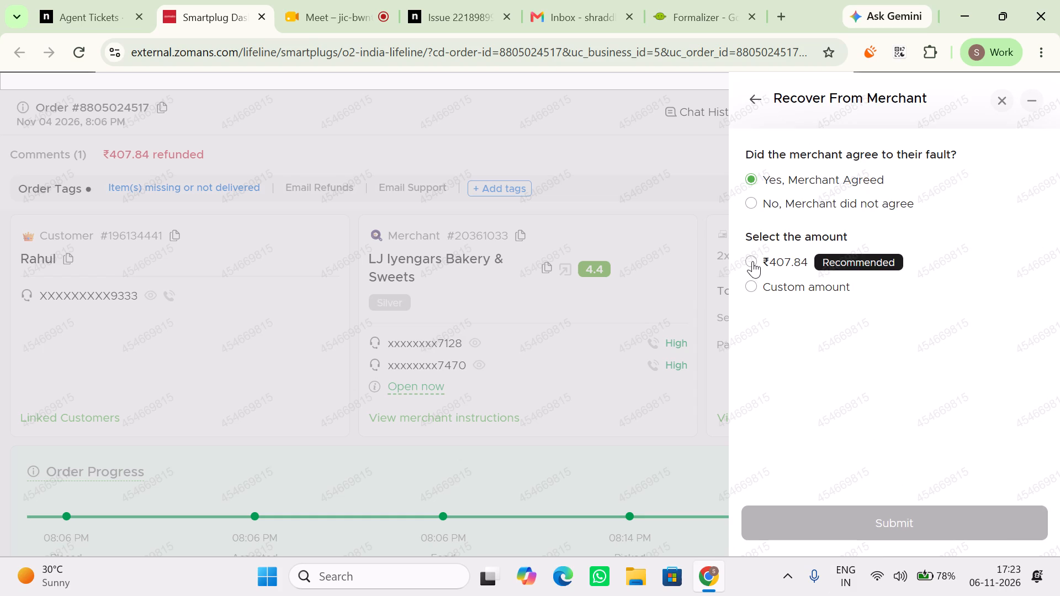
pyautogui.click(751, 263)
pyautogui.click(910, 502)
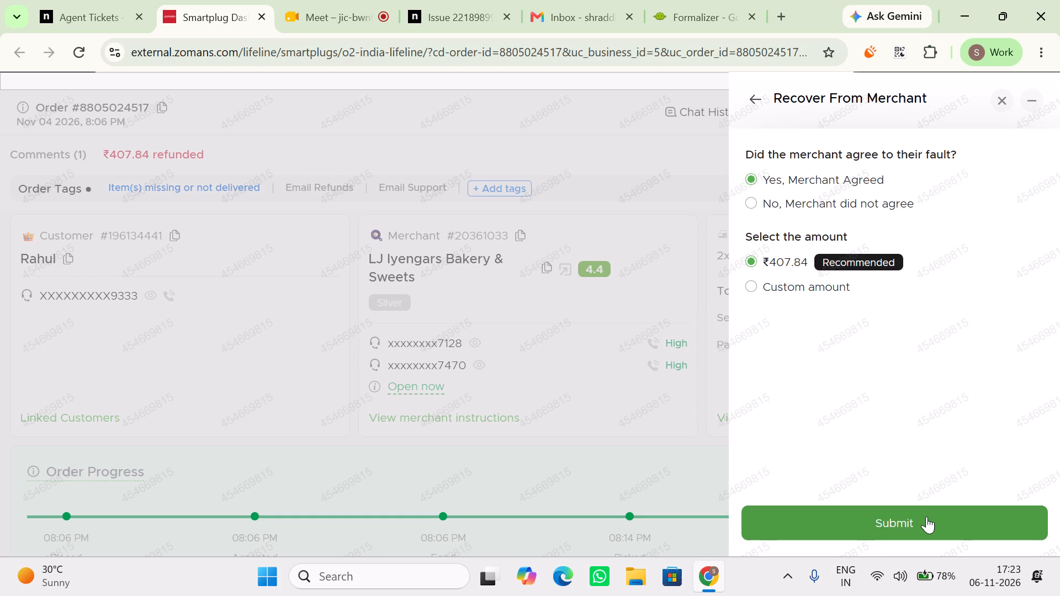
pyautogui.click(926, 517)
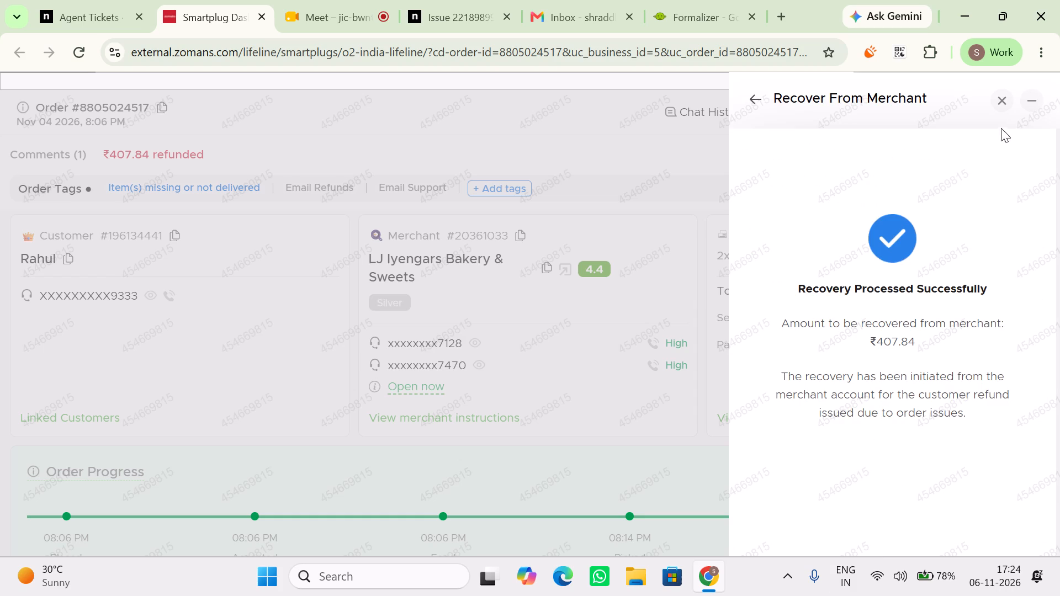
pyautogui.click(1006, 95)
pyautogui.click(91, 0)
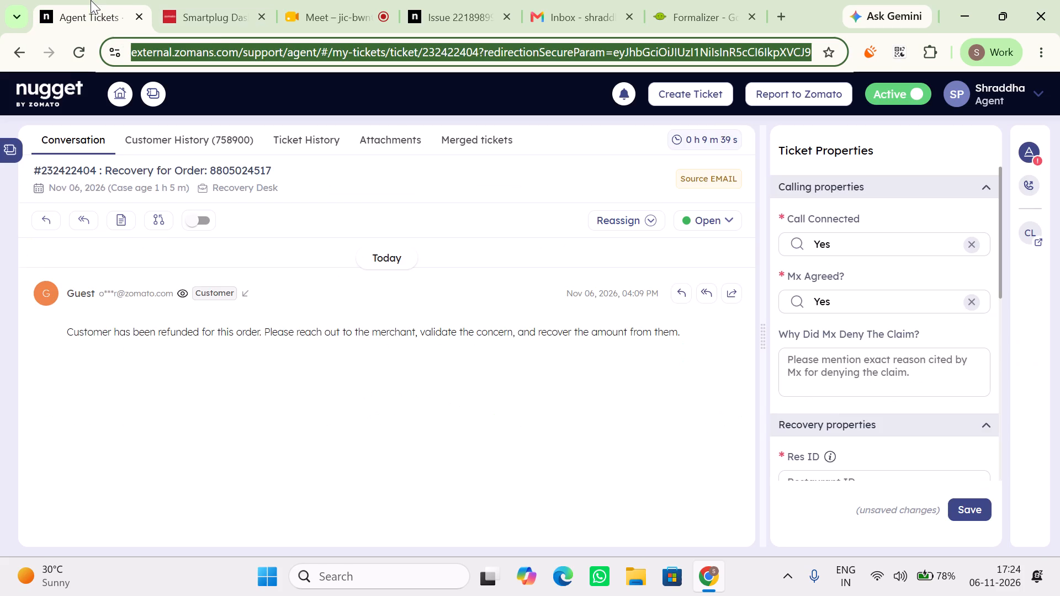
pyautogui.scroll(-1, 876, 350)
pyautogui.click(818, 309)
pyautogui.hotkey('ctrl', 'v')
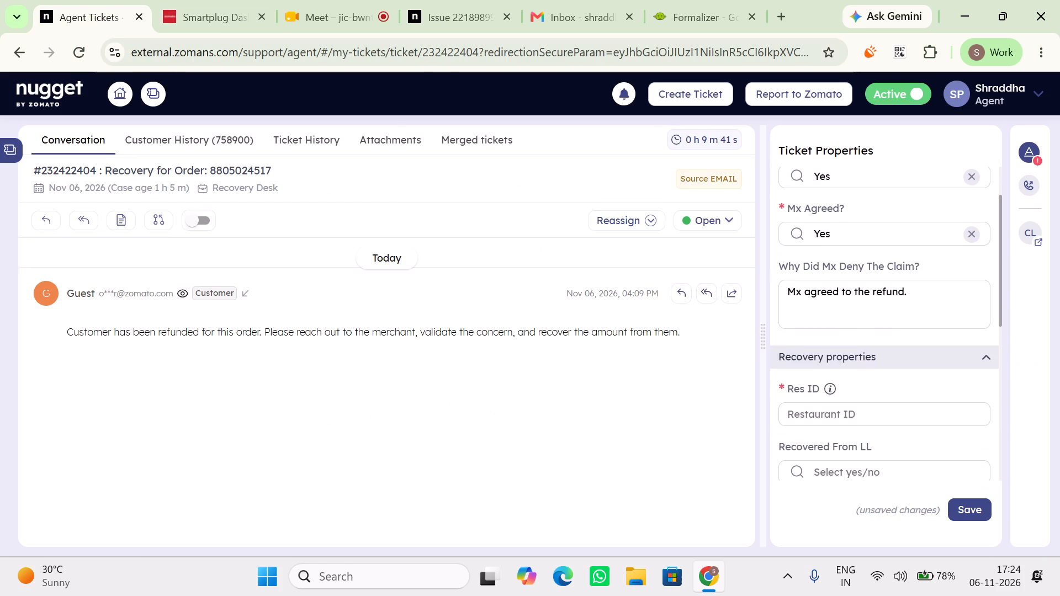
# Copy merchant ID 20361033 from the order page into the ticket's Res ID and set Recovered From LL to Yes.
pyautogui.scroll(-1, 887, 428)
pyautogui.click(215, 0)
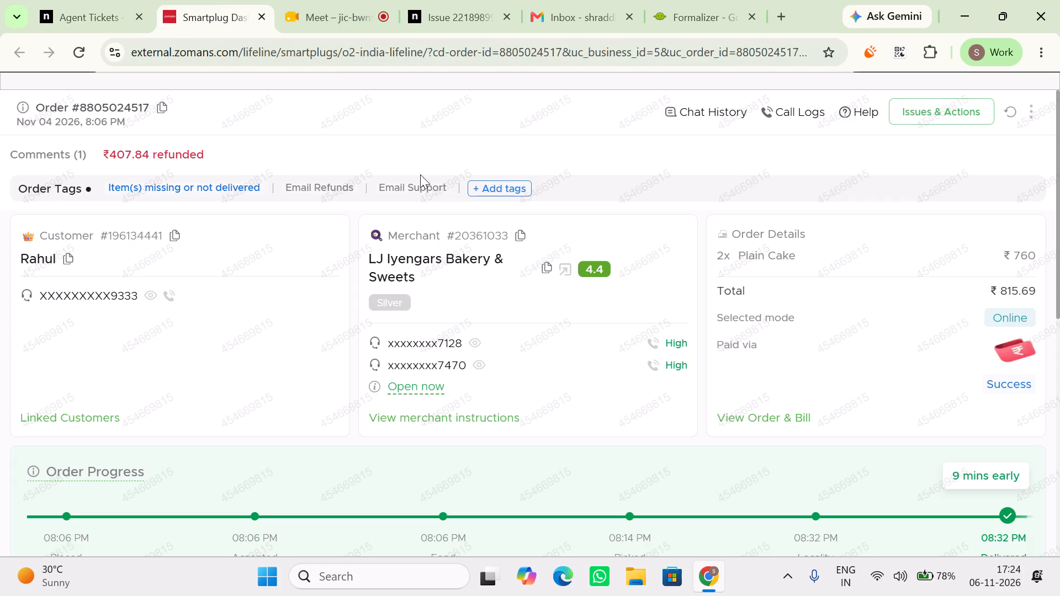
pyautogui.click(522, 230)
pyautogui.click(129, 0)
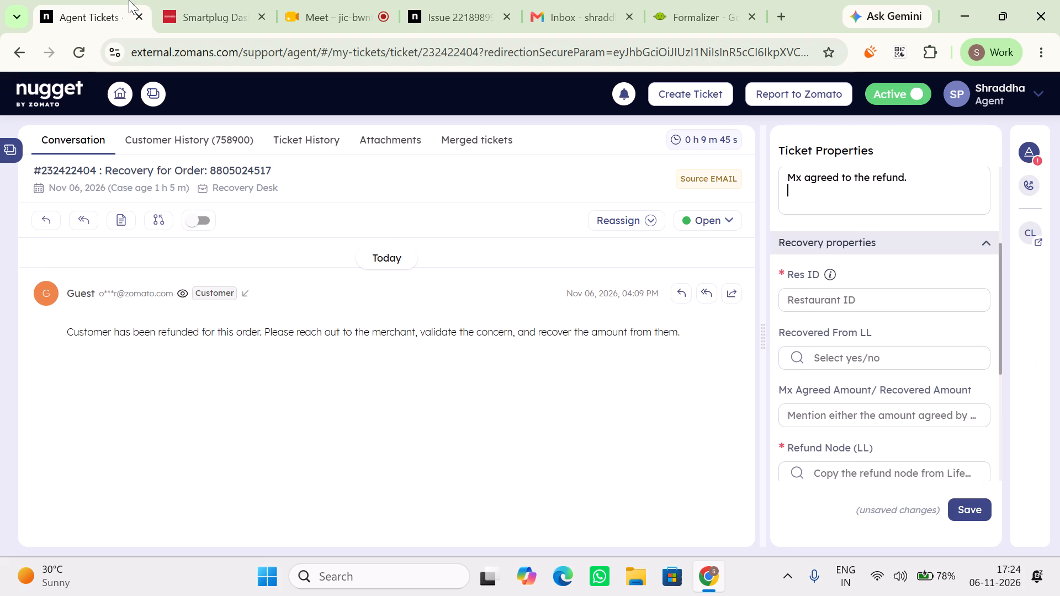
pyautogui.keyDown('ctrl'); pyautogui.click(825, 302); pyautogui.keyUp('ctrl')
pyautogui.hotkey('ctrl', 'v')
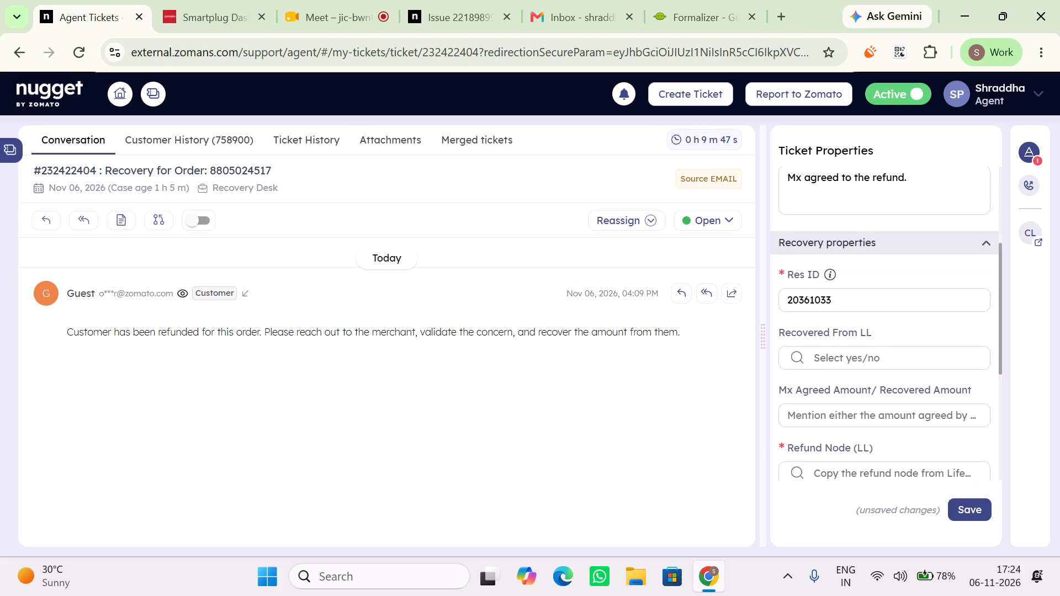
pyautogui.click(841, 364)
pyautogui.click(803, 392)
# Check the order's issue tag, set Refund Node (LL) to Missing item, and save the ticket properties.
pyautogui.scroll(-1, 803, 392)
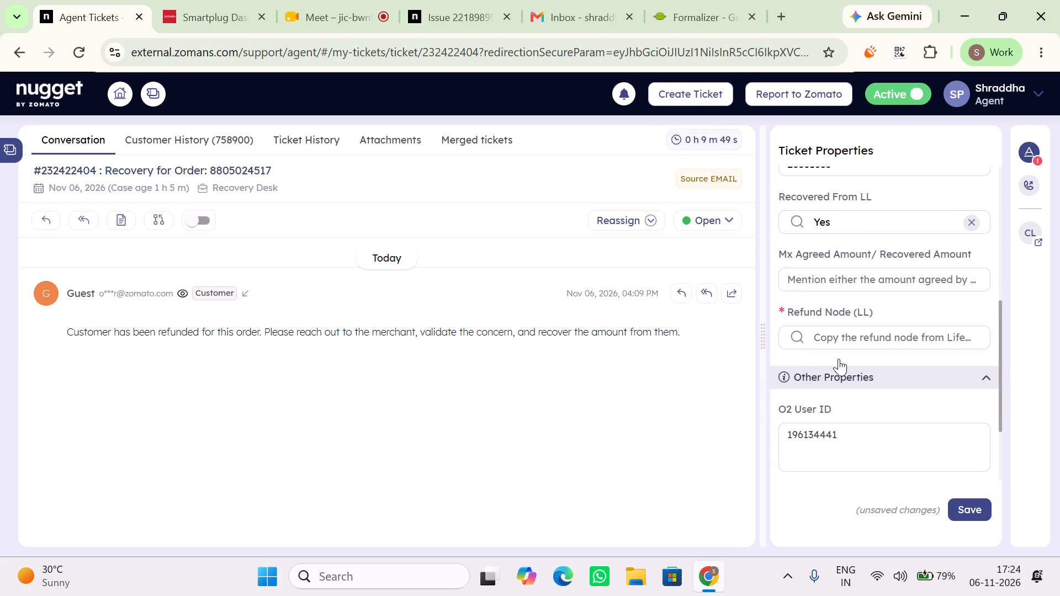
pyautogui.click(865, 332)
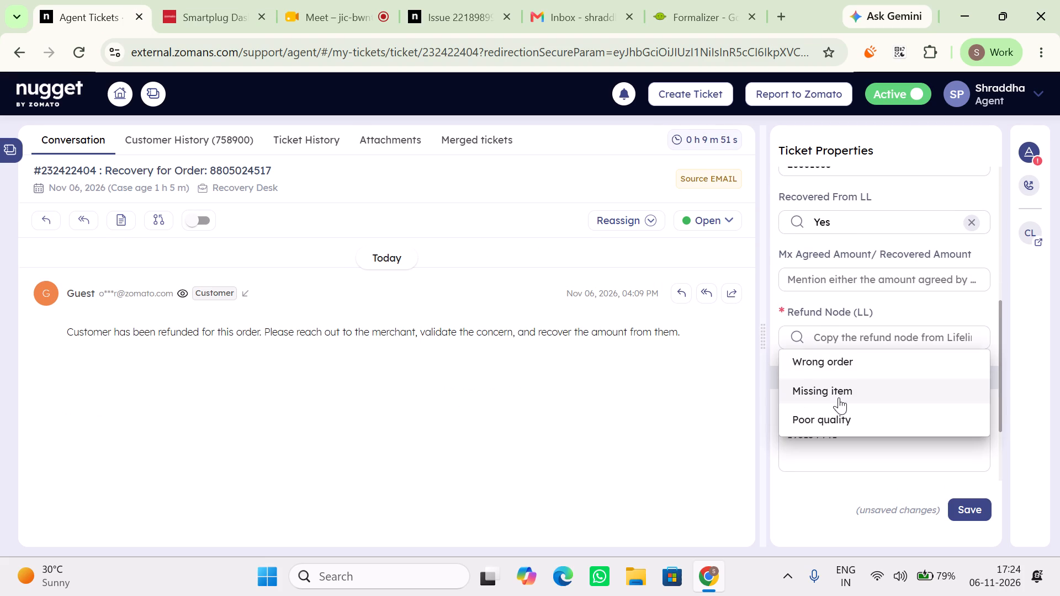
pyautogui.scroll(-1, 839, 397)
pyautogui.click(859, 358)
pyautogui.click(256, 0)
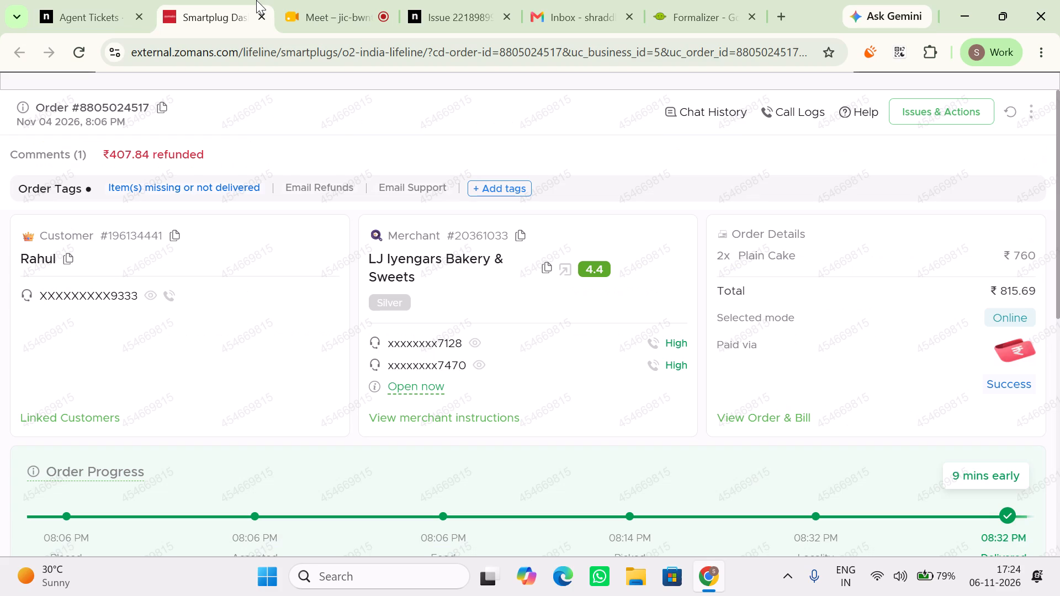
pyautogui.click(97, 0)
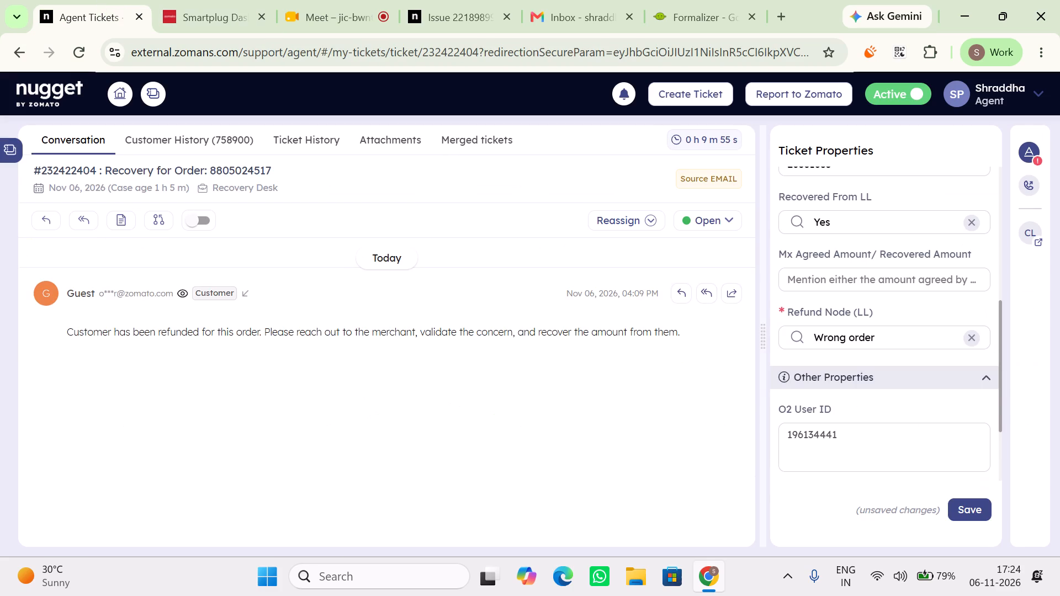
pyautogui.click(892, 342)
pyautogui.click(836, 382)
pyautogui.scroll(-3, 889, 379)
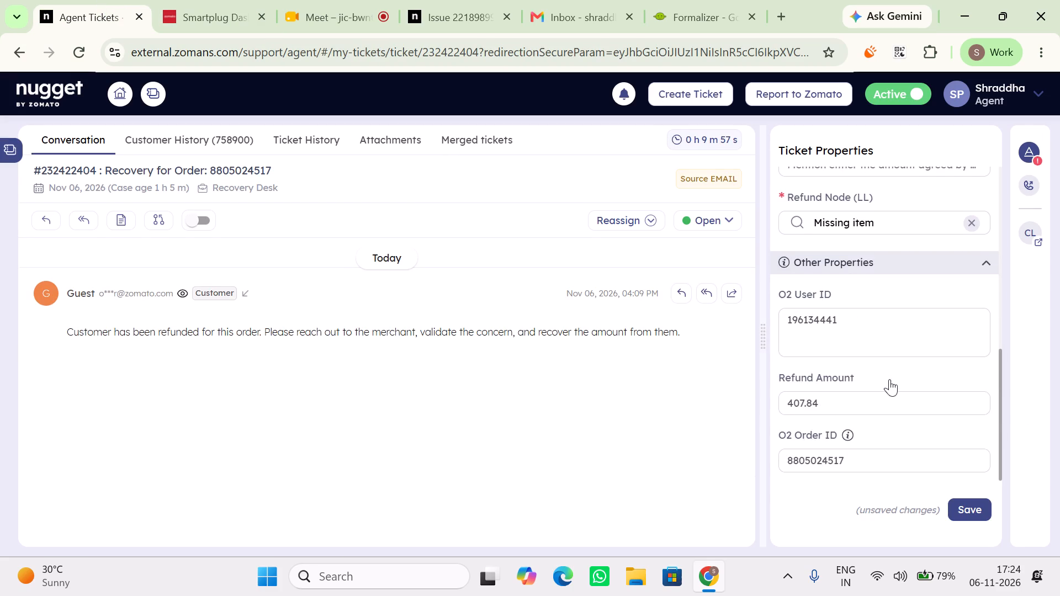
pyautogui.scroll(-1, 889, 379)
pyautogui.scroll(5, 889, 379)
pyautogui.scroll(-1, 903, 429)
pyautogui.scroll(8, 903, 429)
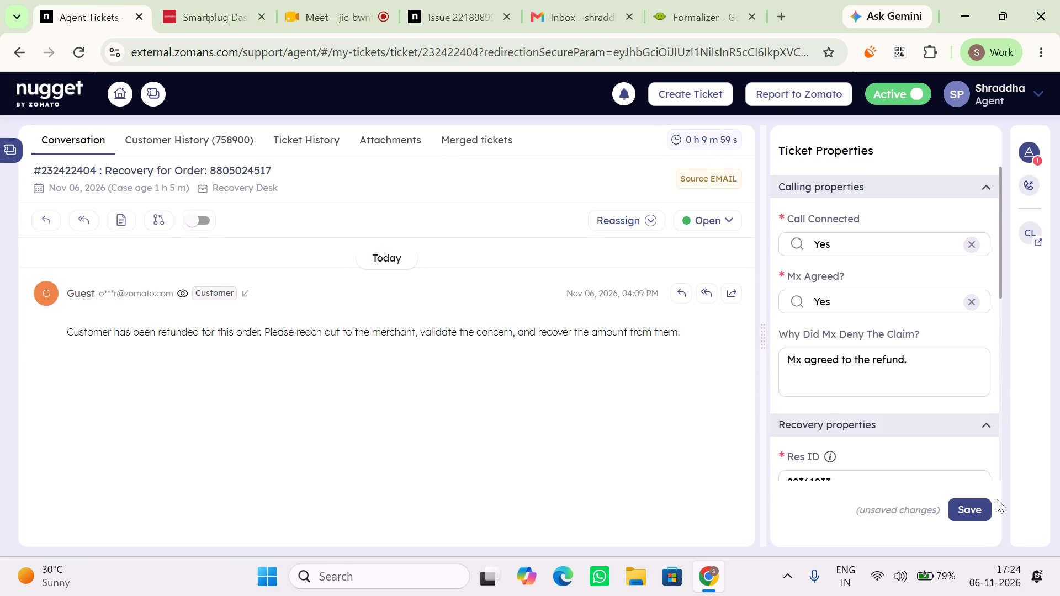
pyautogui.click(967, 509)
pyautogui.scroll(-5, 877, 405)
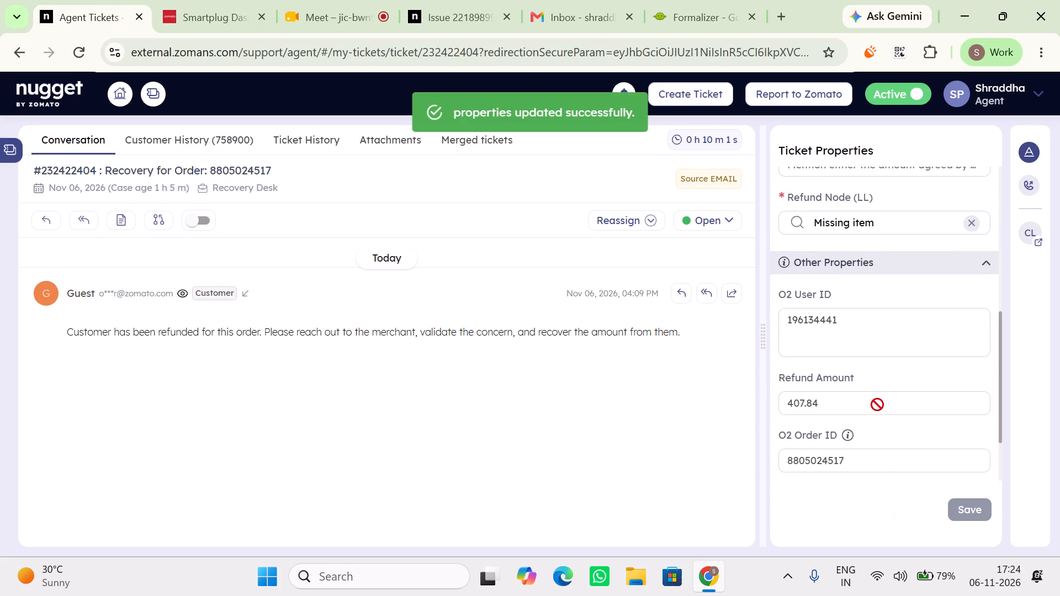
pyautogui.scroll(-2, 877, 405)
pyautogui.scroll(6, 877, 405)
pyautogui.click(217, 0)
pyautogui.click(88, 54)
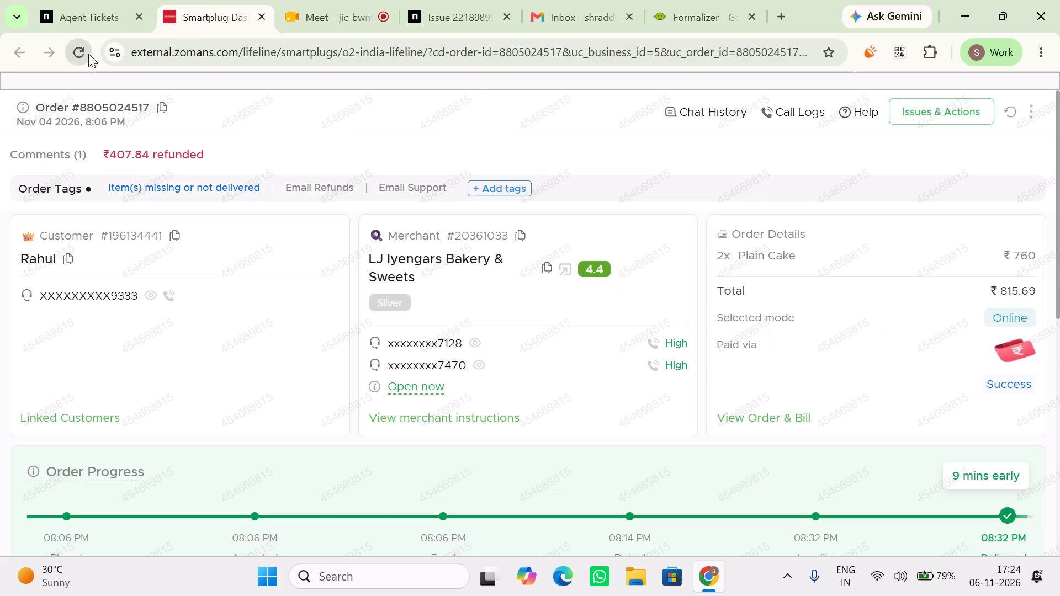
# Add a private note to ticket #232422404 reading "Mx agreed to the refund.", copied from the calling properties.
pyautogui.click(105, 0)
pyautogui.tripleClick(818, 351)
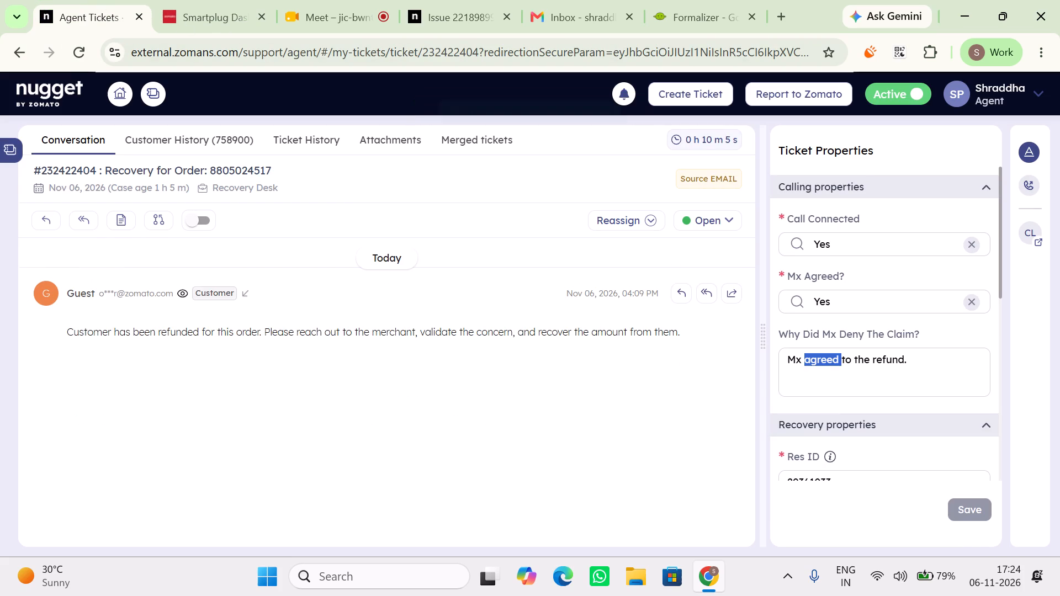
pyautogui.hotkey('ctrl', 'c')
pyautogui.click(120, 226)
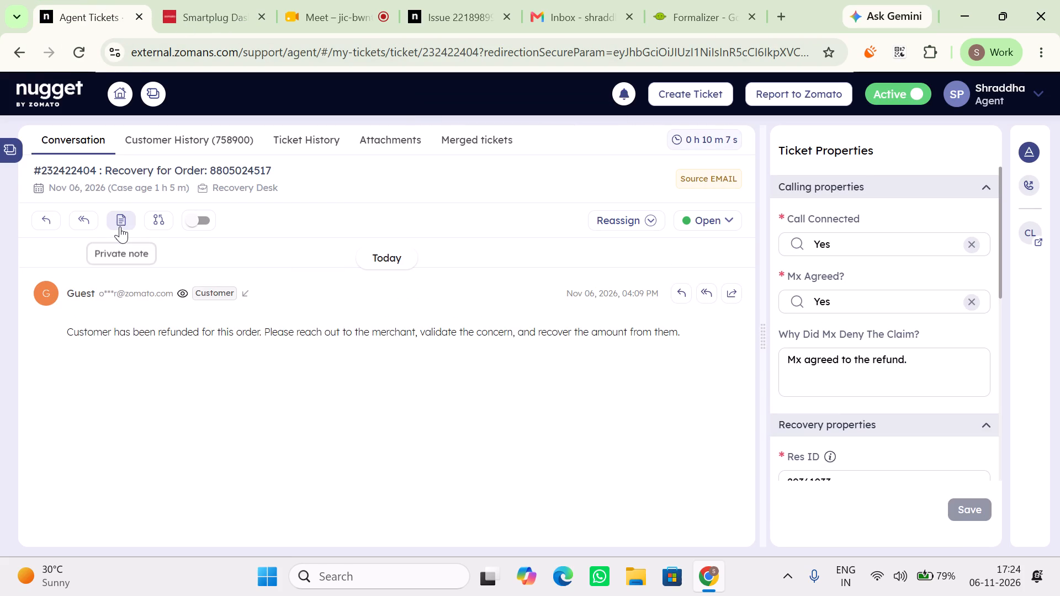
pyautogui.click(418, 303)
pyautogui.hotkey('ctrl', 'v')
pyautogui.click(695, 432)
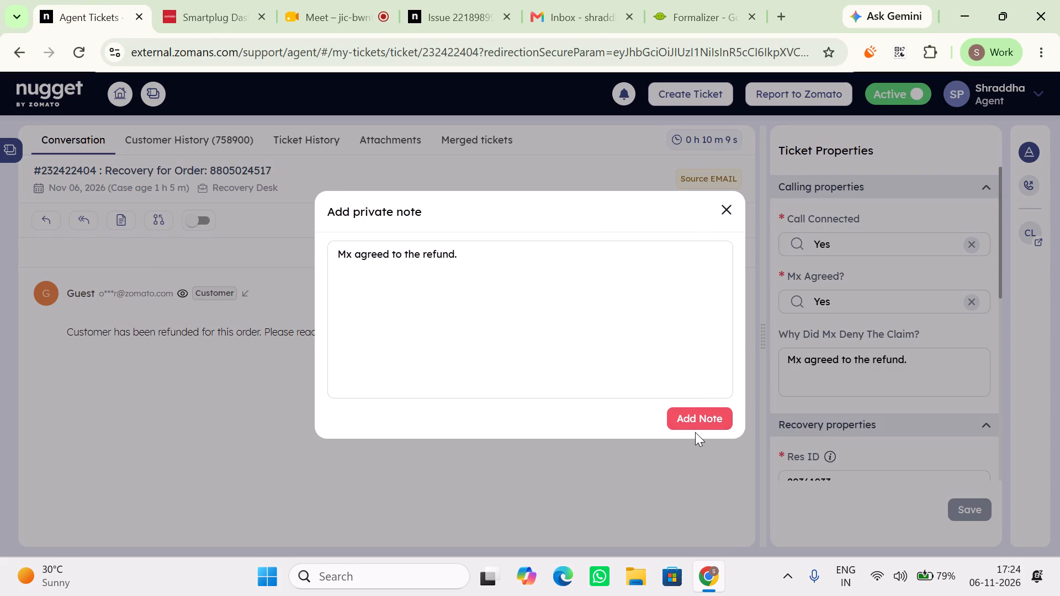
pyautogui.click(716, 418)
# Examine the order's Tags Log details for the latest Item(s) missing or not delivered entry, and close the log.
pyautogui.click(256, 0)
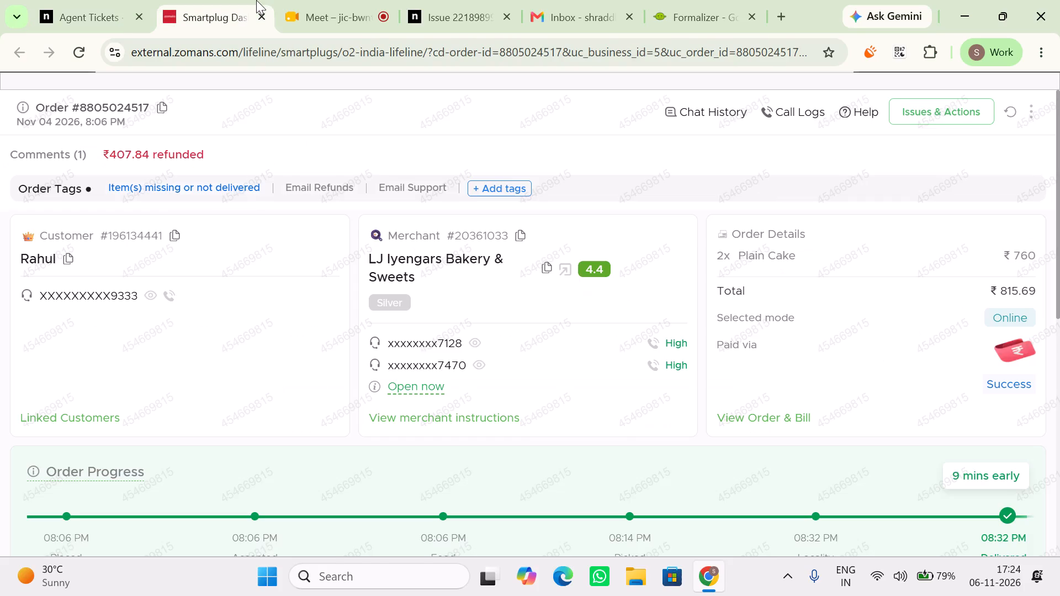
pyautogui.click(233, 190)
pyautogui.scroll(-4, 340, 363)
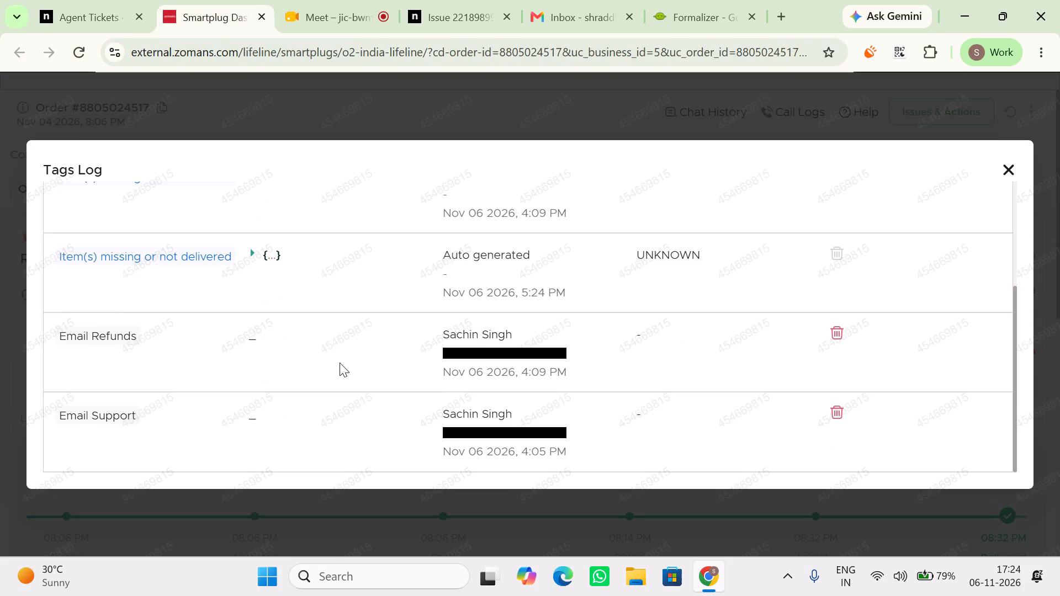
pyautogui.click(271, 260)
pyautogui.scroll(1, 356, 402)
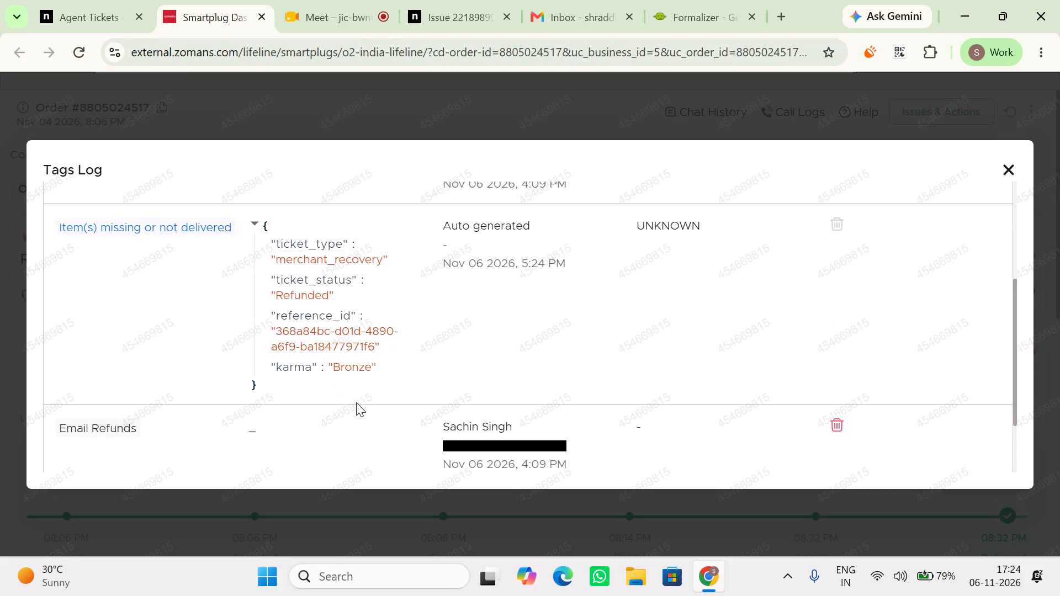
pyautogui.scroll(1, 356, 402)
pyautogui.click(1009, 169)
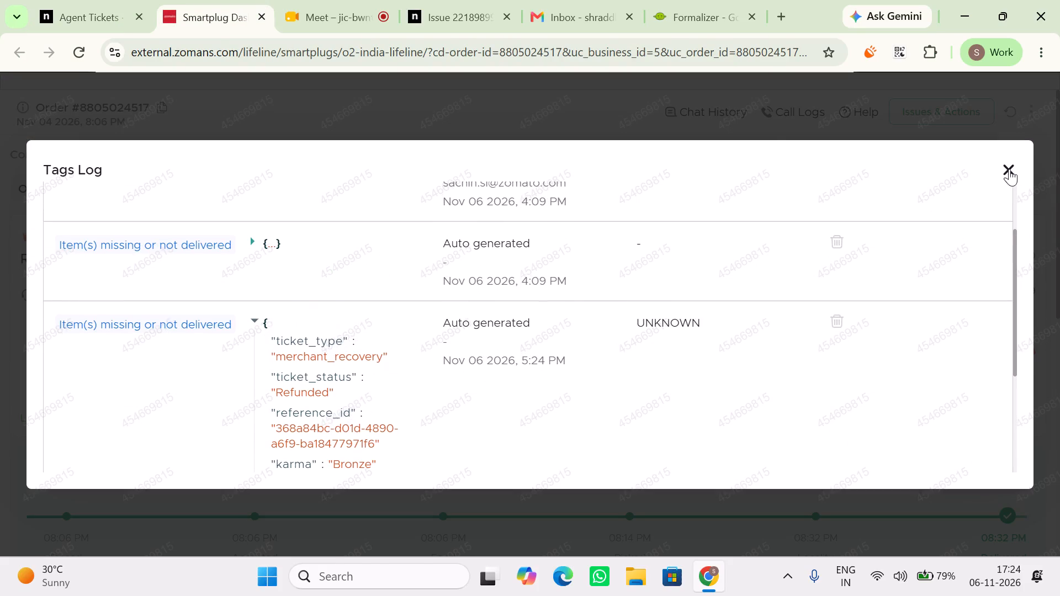
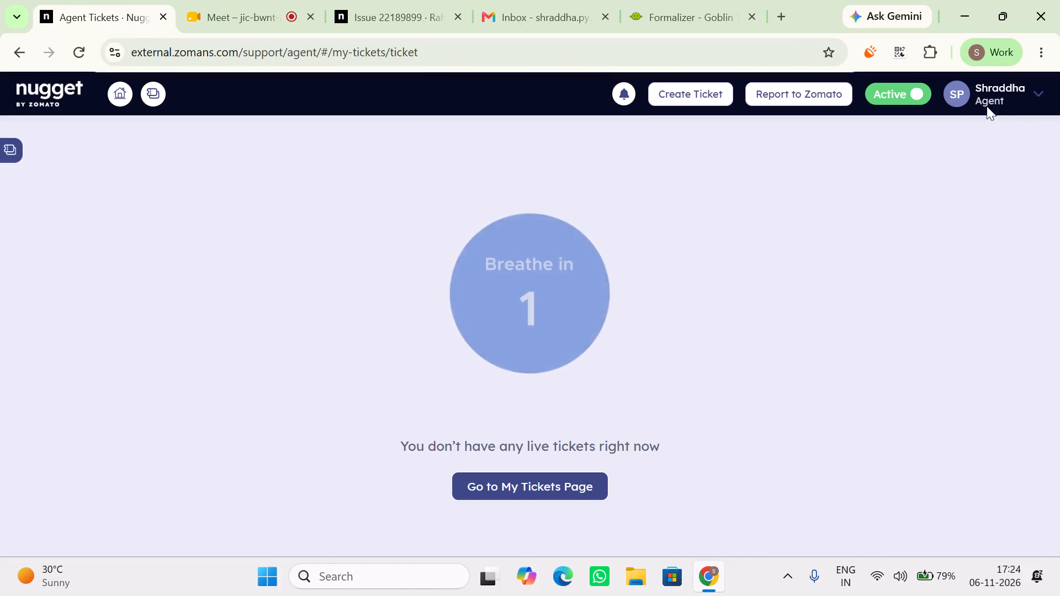
# Open the agent's Productivity Hours page from the profile options.
pyautogui.click(1008, 101)
pyautogui.click(867, 197)
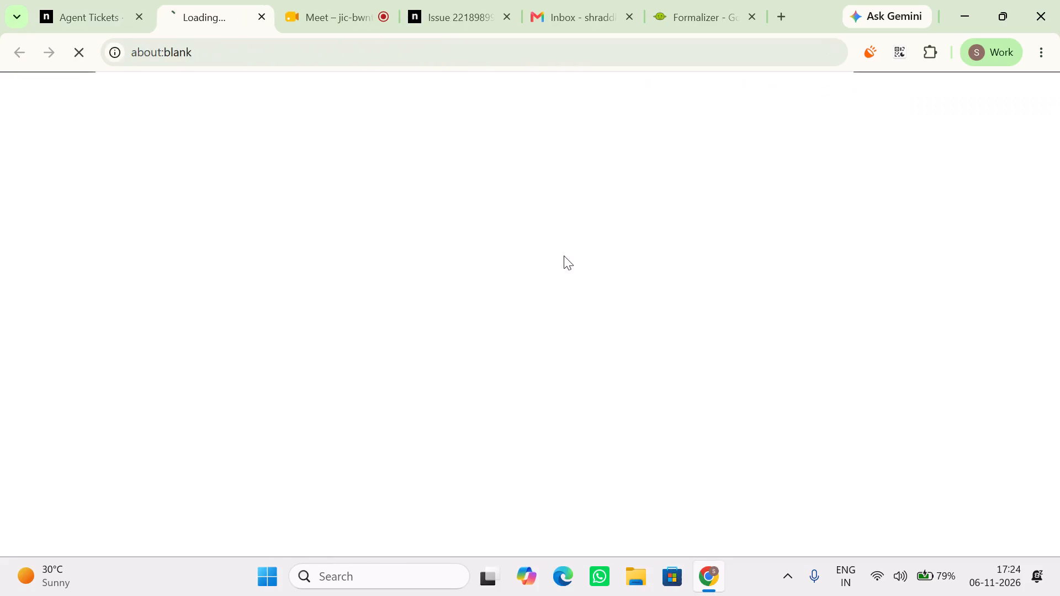
pyautogui.click(150, 0)
pyautogui.click(550, 488)
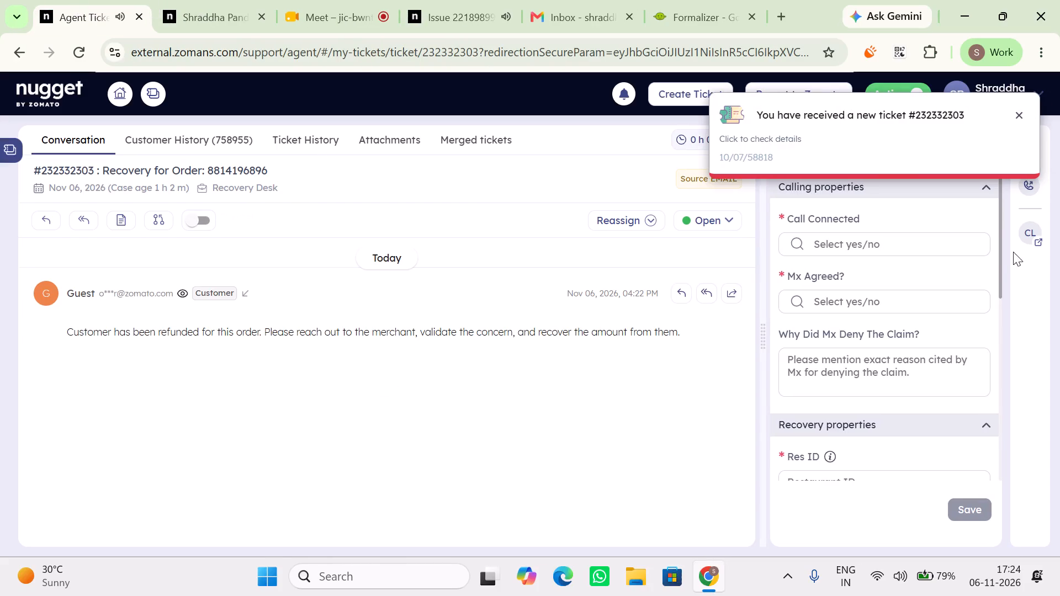
pyautogui.click(1029, 238)
# Check today's Productivity Hours summary of assigned and closed tickets, online hours and break time.
pyautogui.click(282, 0)
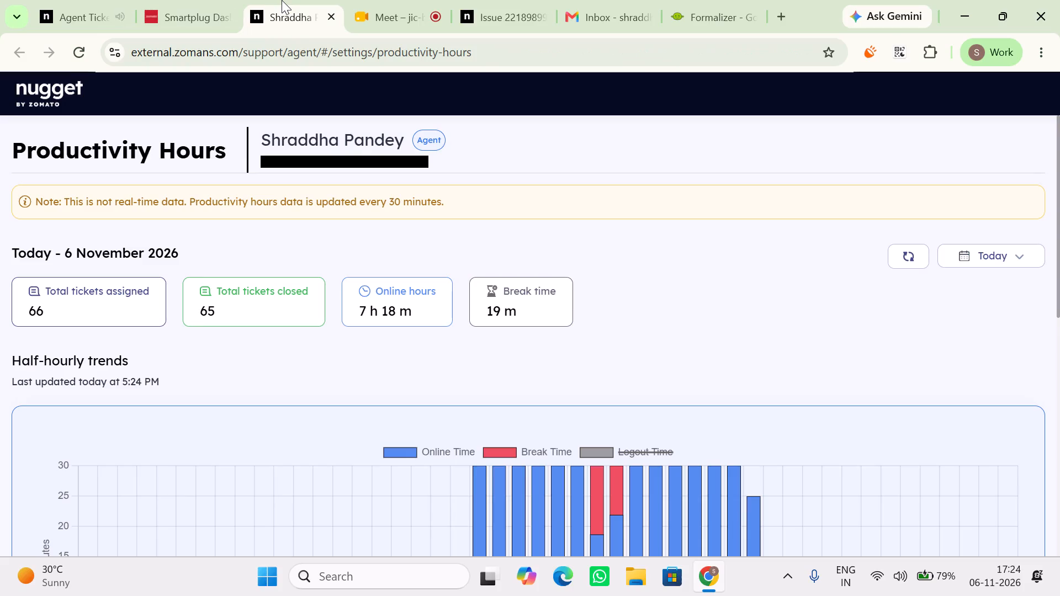
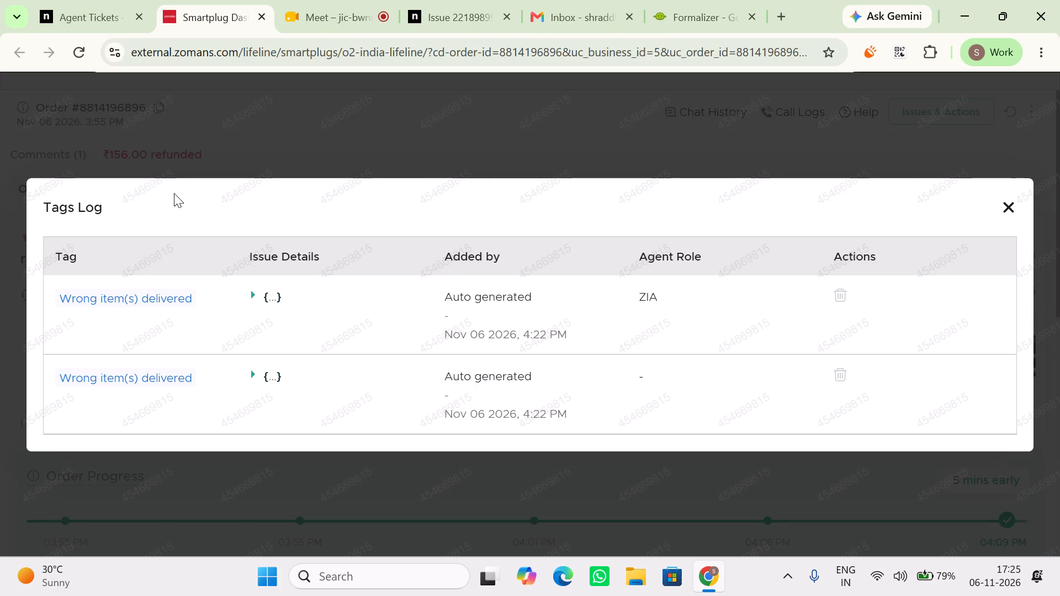
# Examine the issue details of the "Wrong item(s) delivered" tag in the order's Tags Log, closing the log when done.
pyautogui.scroll(-2, 281, 323)
pyautogui.click(271, 374)
pyautogui.scroll(-2, 333, 401)
pyautogui.click(1004, 168)
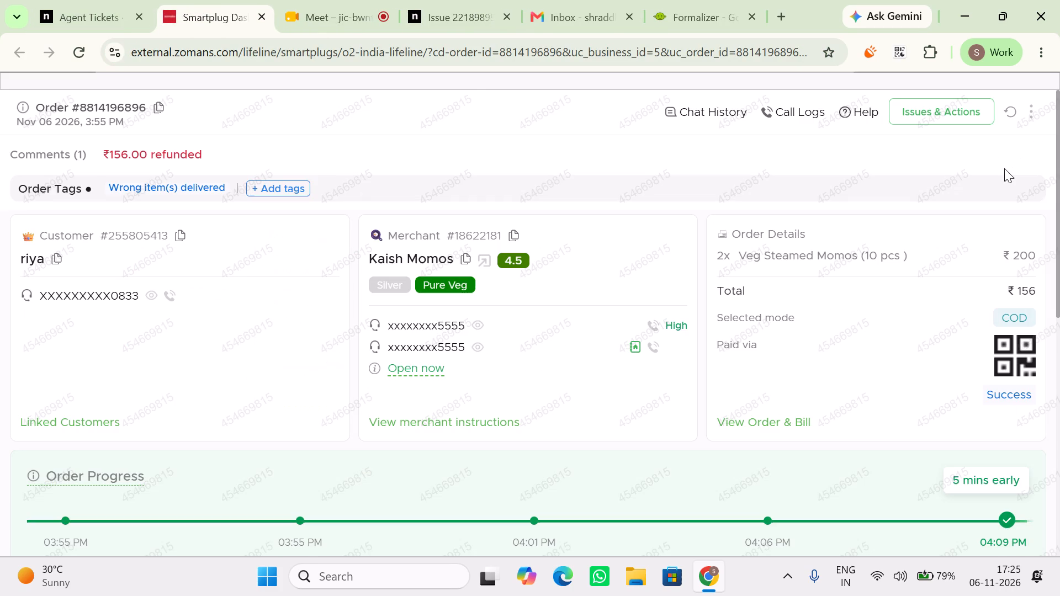
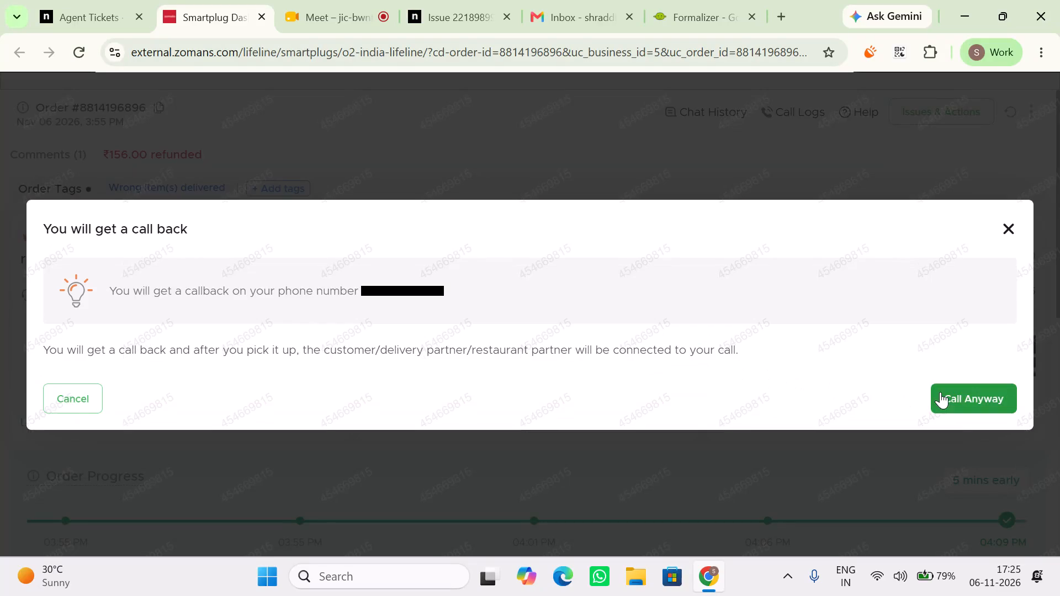
pyautogui.click(940, 392)
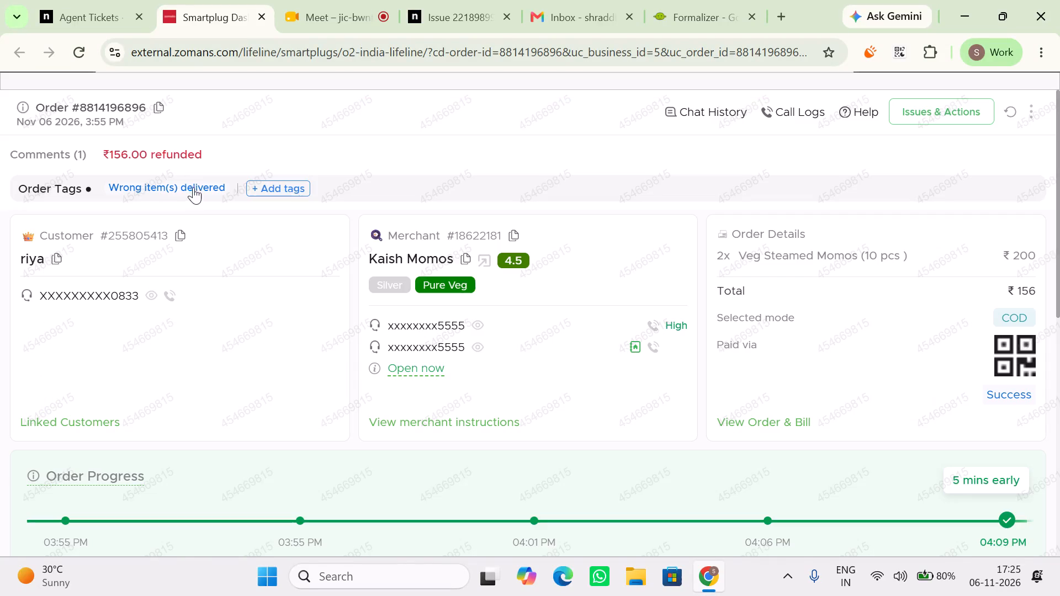
# Open the order's chat history and examine the customer's complaint, shared food photos, bill request and the refund conversation.
pyautogui.click(694, 122)
pyautogui.click(711, 105)
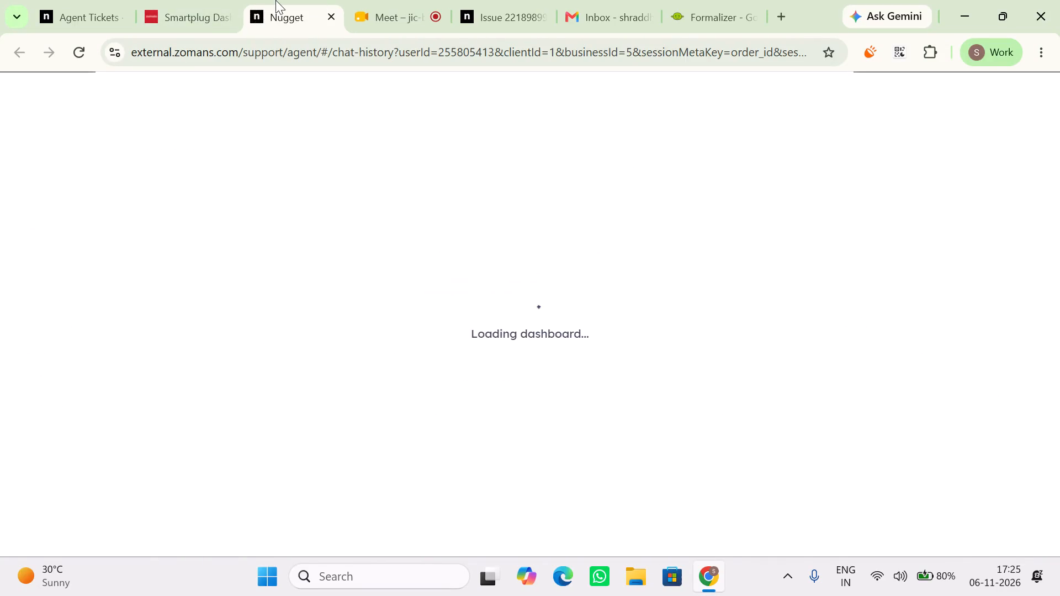
pyautogui.click(167, 0)
pyautogui.click(300, 0)
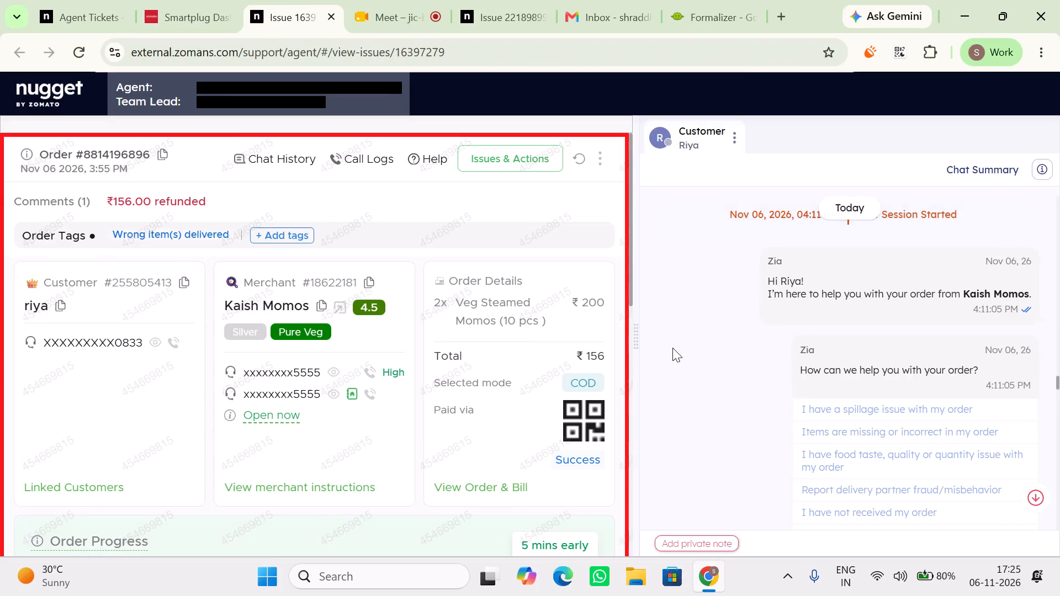
pyautogui.scroll(-7, 781, 365)
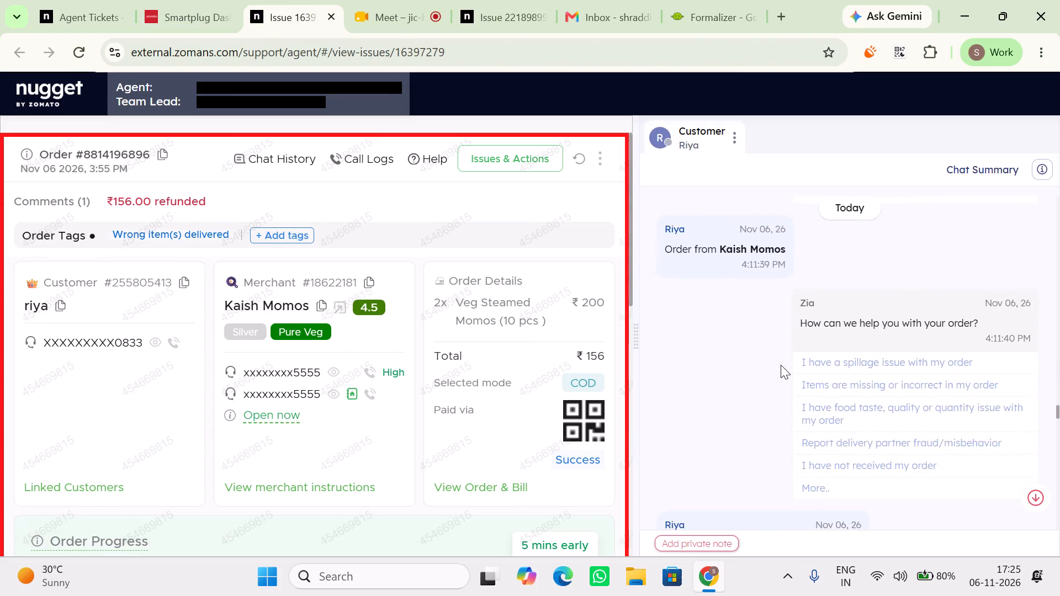
pyautogui.scroll(-5, 781, 365)
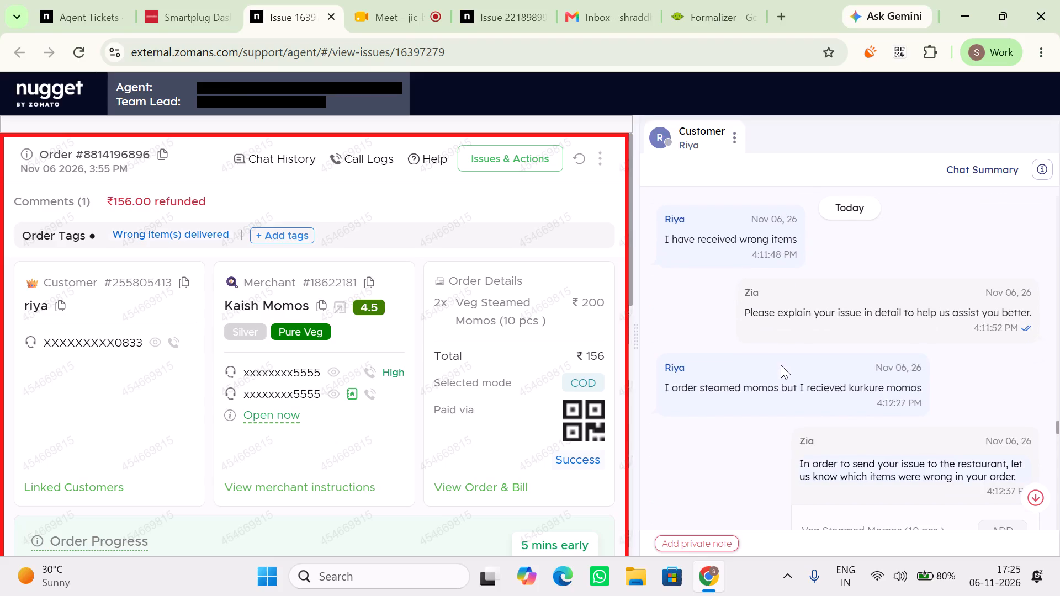
pyautogui.scroll(-1, 781, 365)
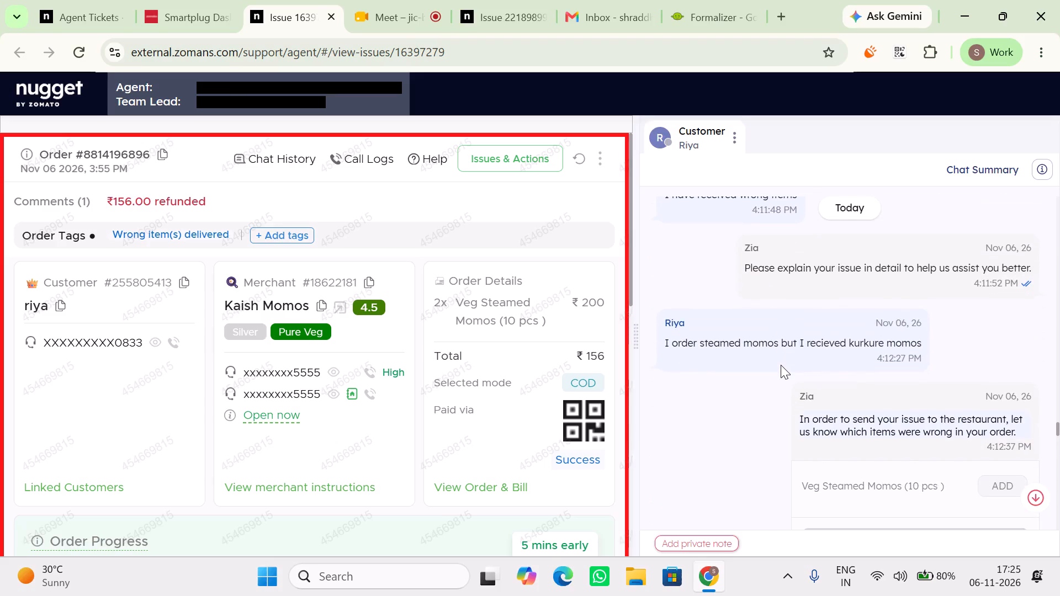
pyautogui.scroll(-4, 781, 365)
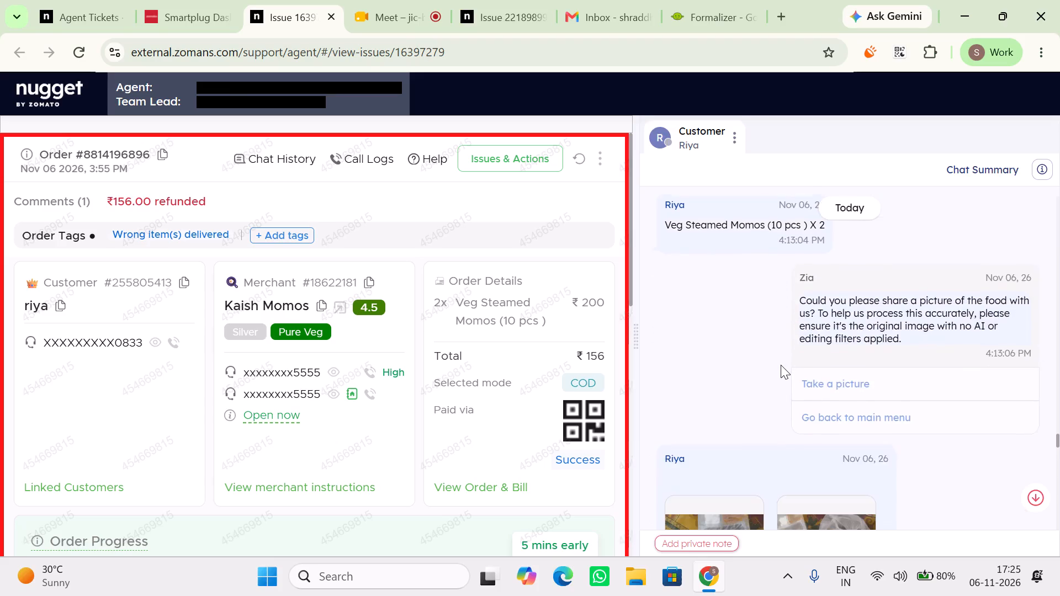
pyautogui.scroll(-2, 781, 365)
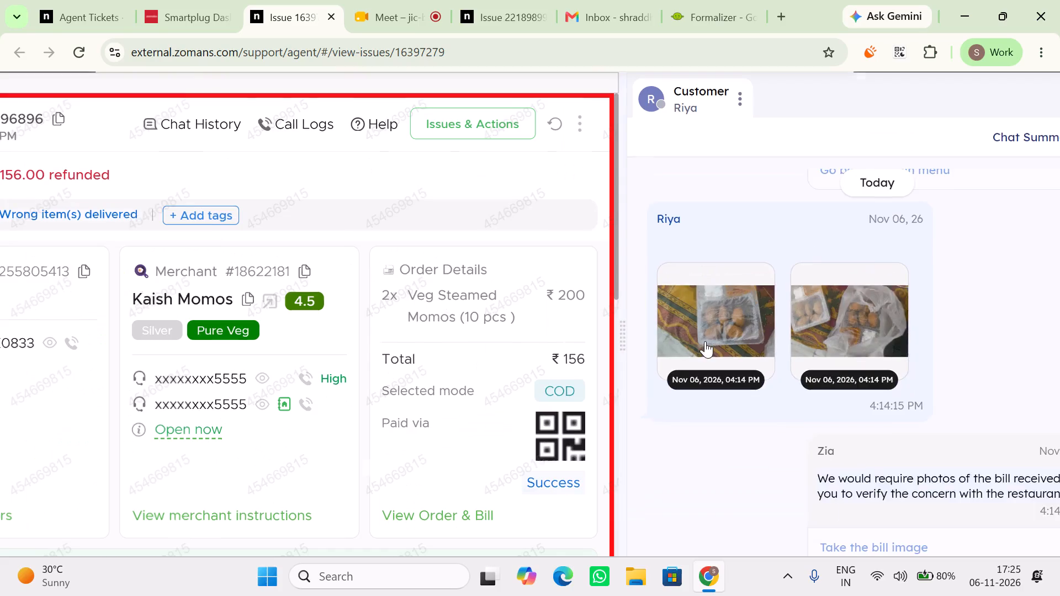
pyautogui.scroll(-1, 705, 341)
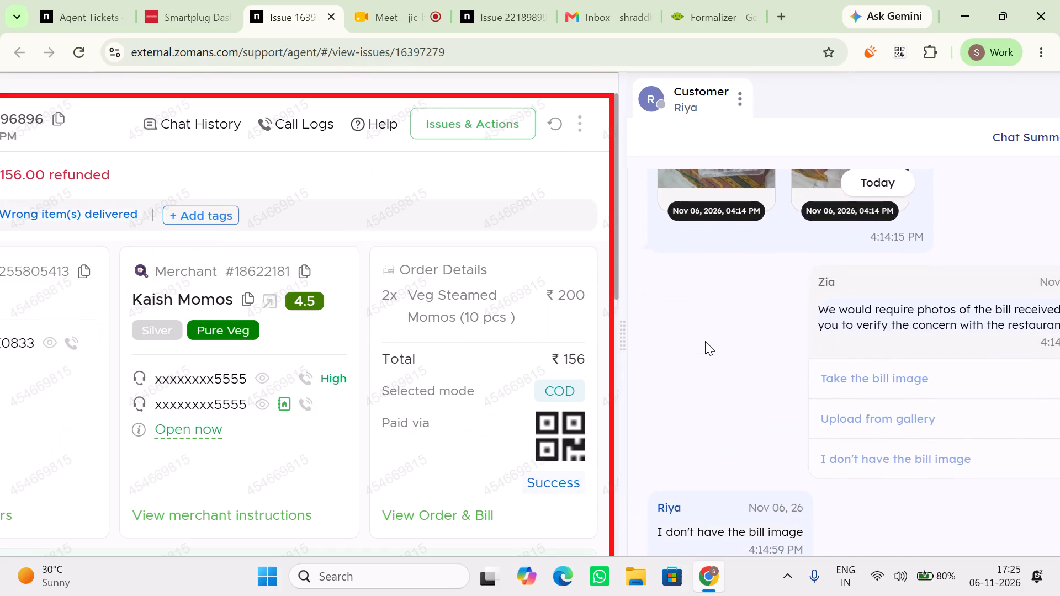
pyautogui.scroll(-3, 705, 341)
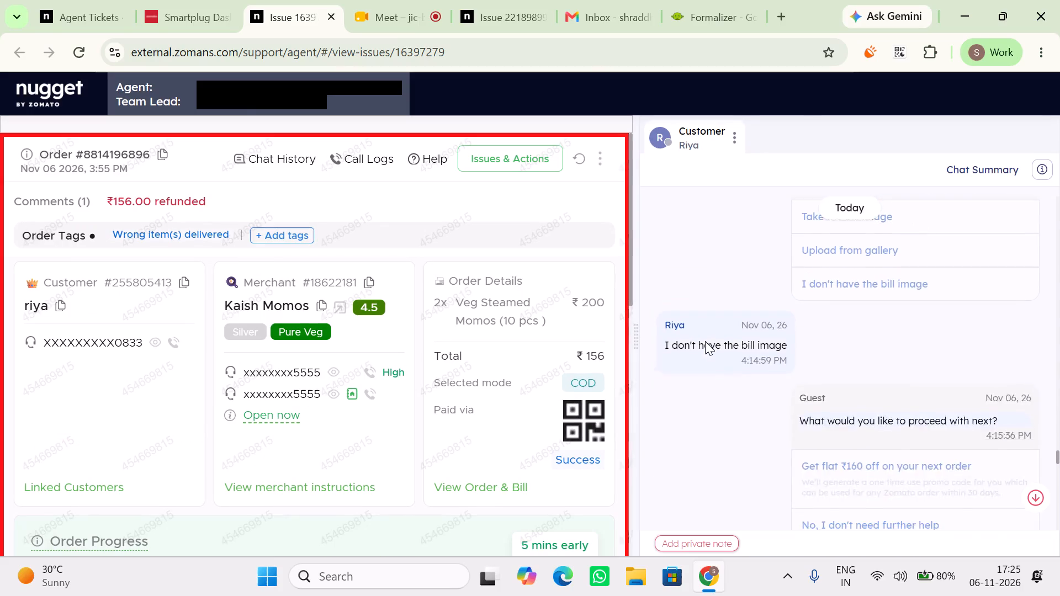
pyautogui.scroll(-10, 705, 341)
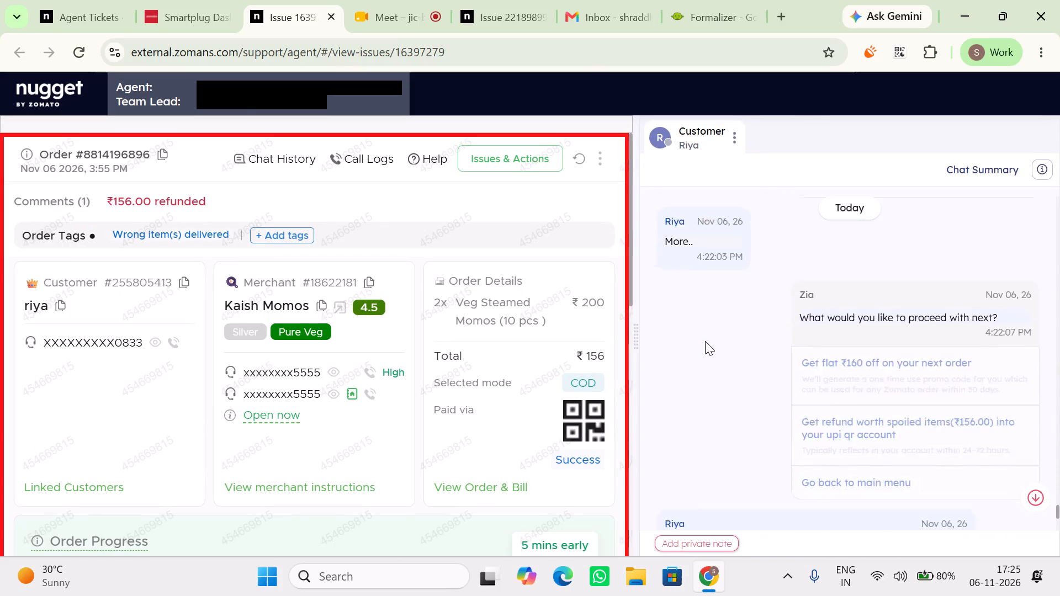
pyautogui.scroll(7, 705, 341)
pyautogui.scroll(-2, 705, 341)
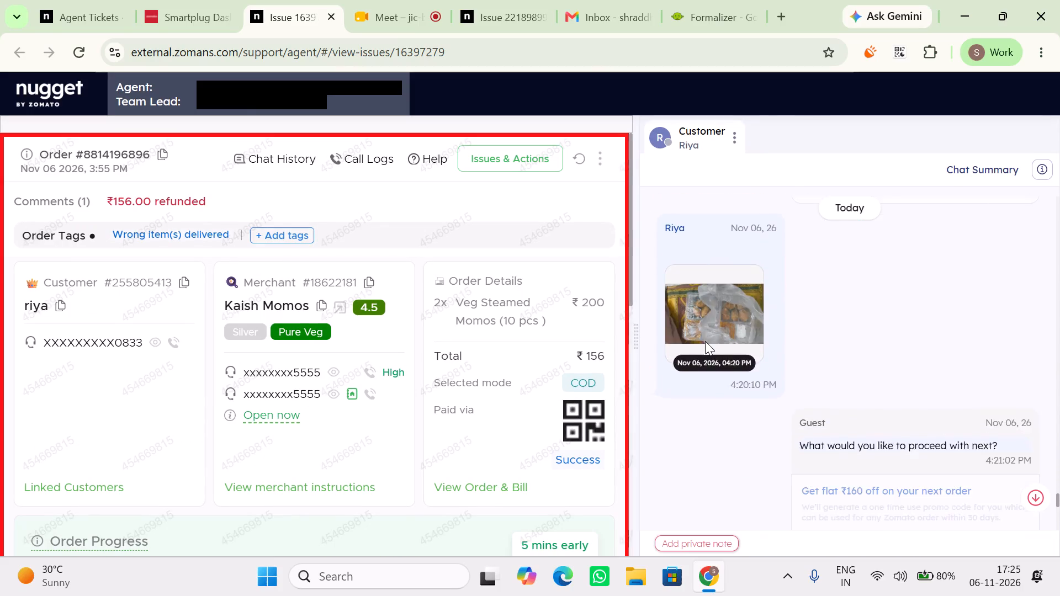
pyautogui.scroll(-5, 705, 341)
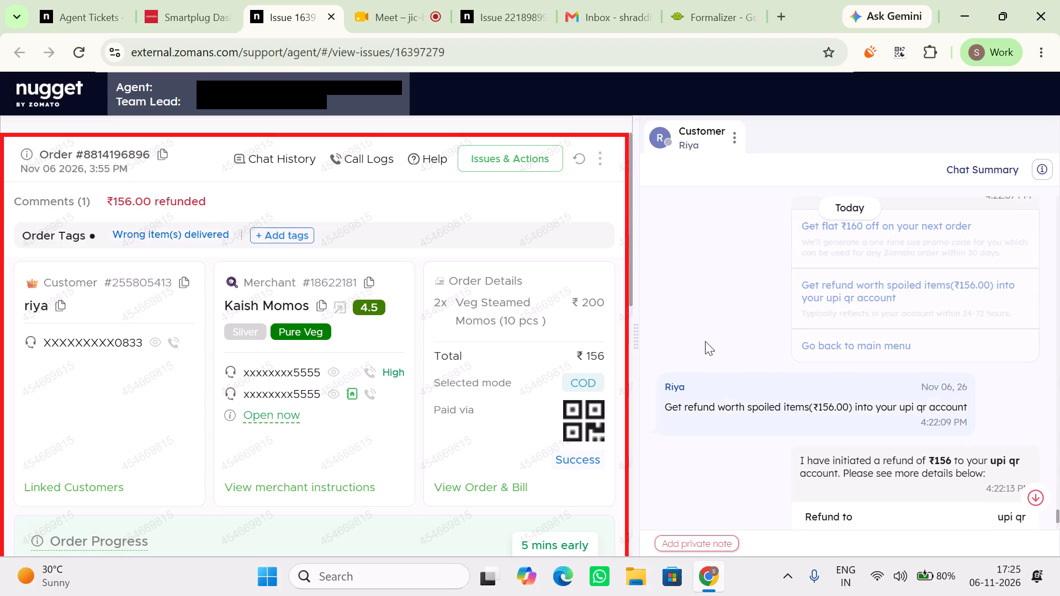
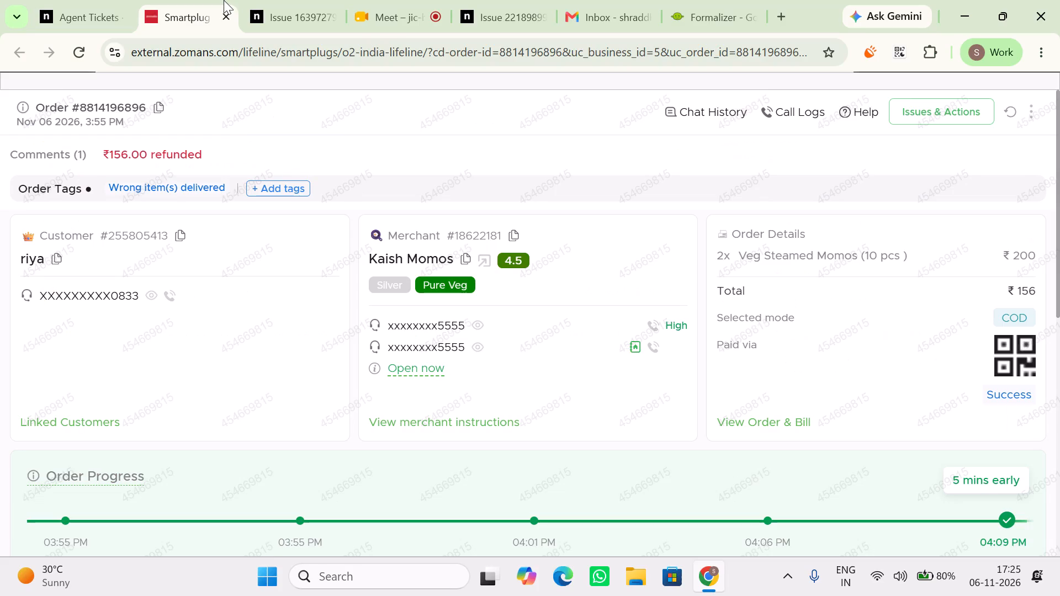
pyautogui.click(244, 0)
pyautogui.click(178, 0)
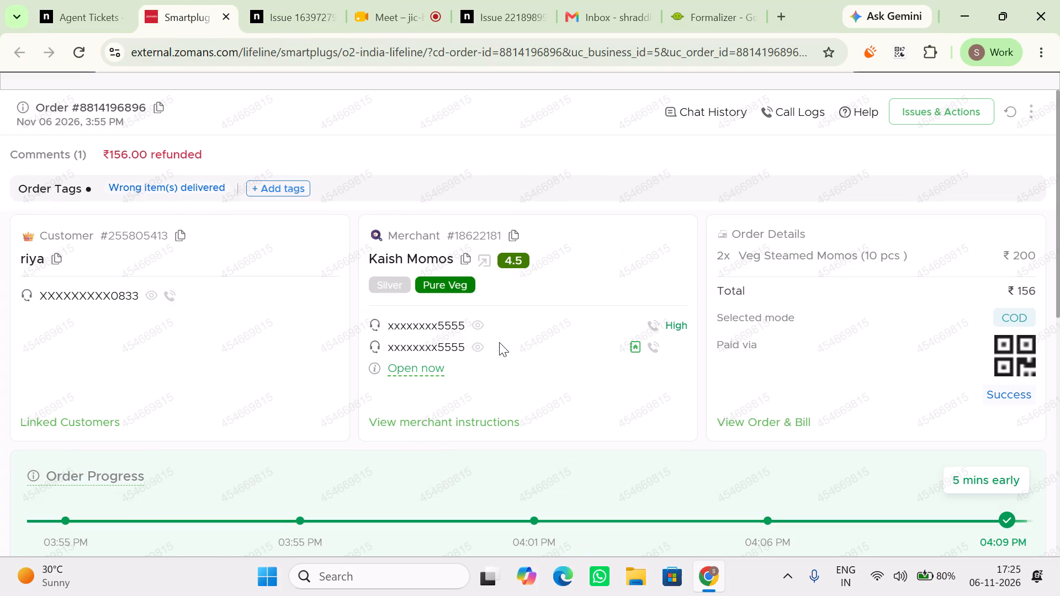
# Reveal both masked contact numbers of the merchant Kaish Momos and request a callback call to the second number.
pyautogui.click(481, 330)
pyautogui.click(479, 342)
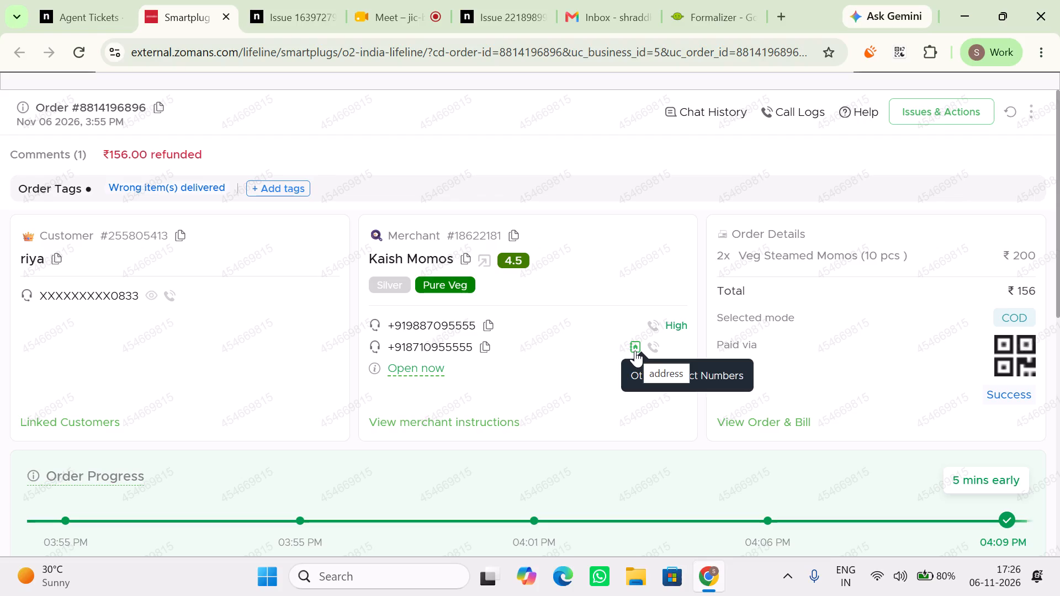
pyautogui.click(649, 349)
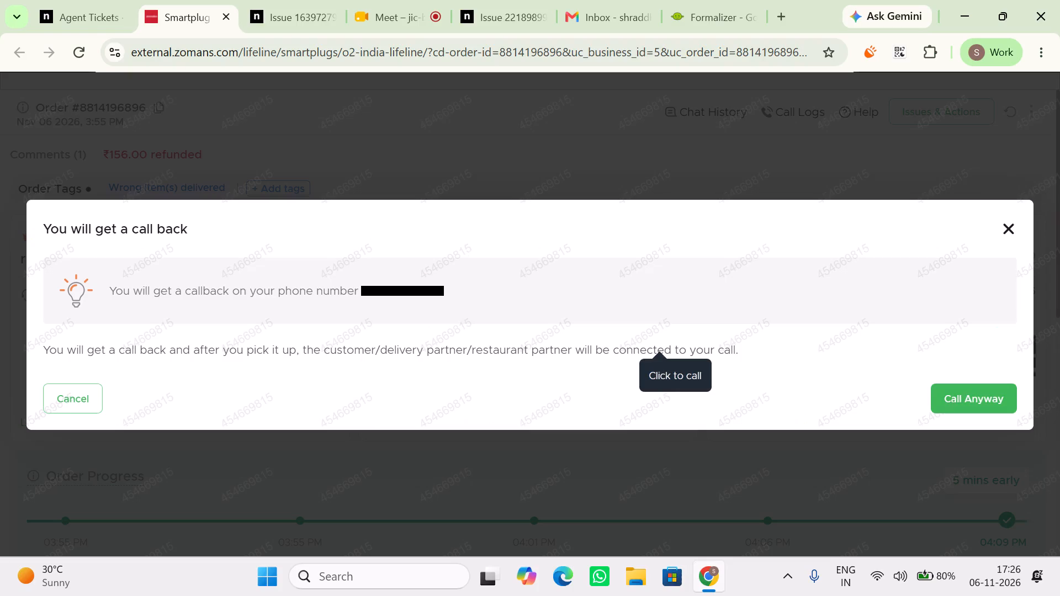
pyautogui.click(984, 399)
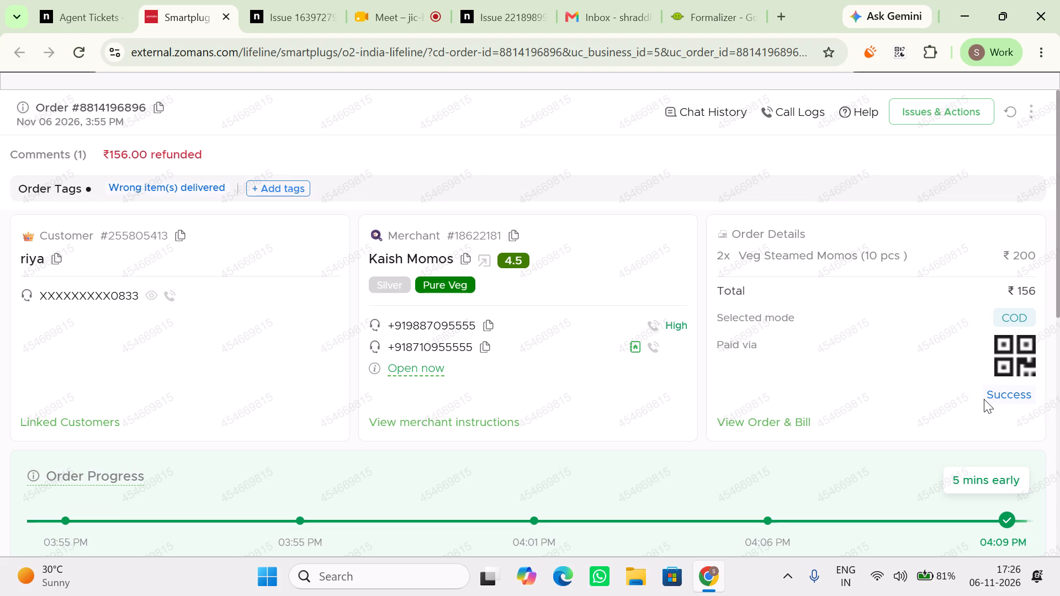
# Find the Kuro app through the computer's search and launch it.
pyautogui.click(363, 594)
pyautogui.click(336, 565)
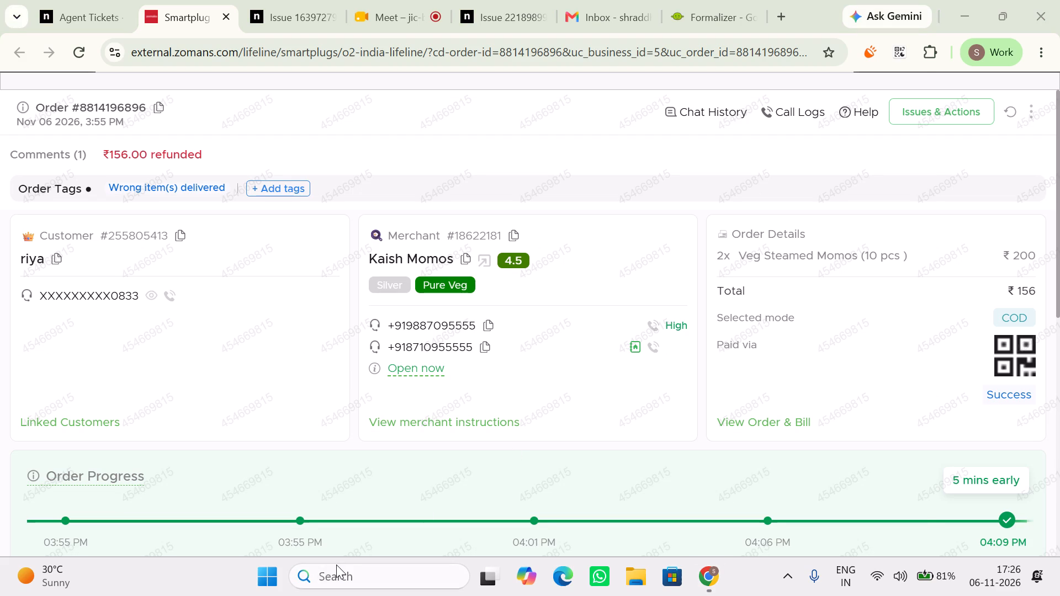
pyautogui.write('ku')
pyautogui.click(658, 276)
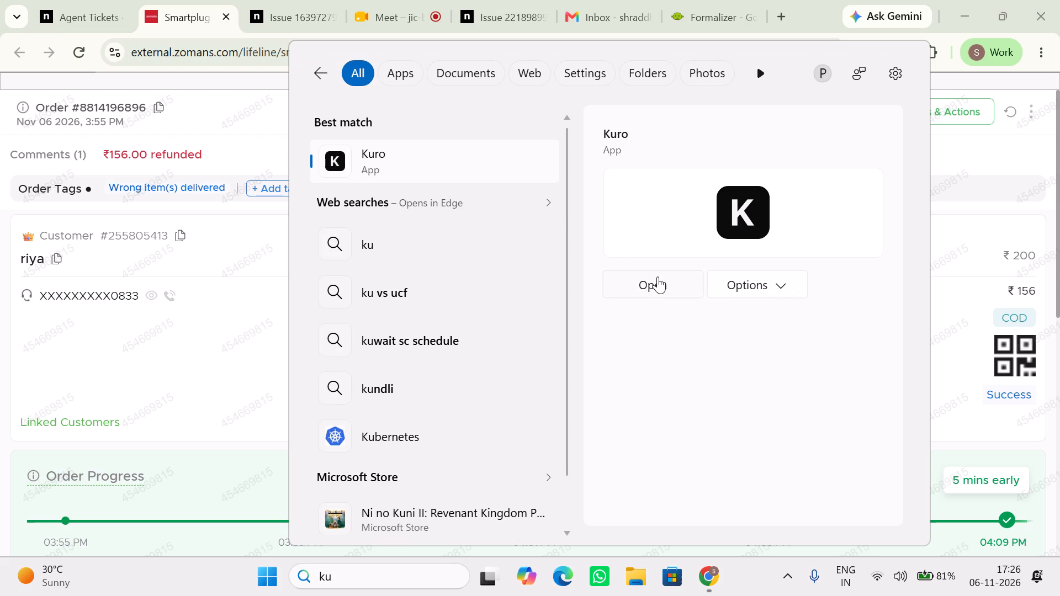
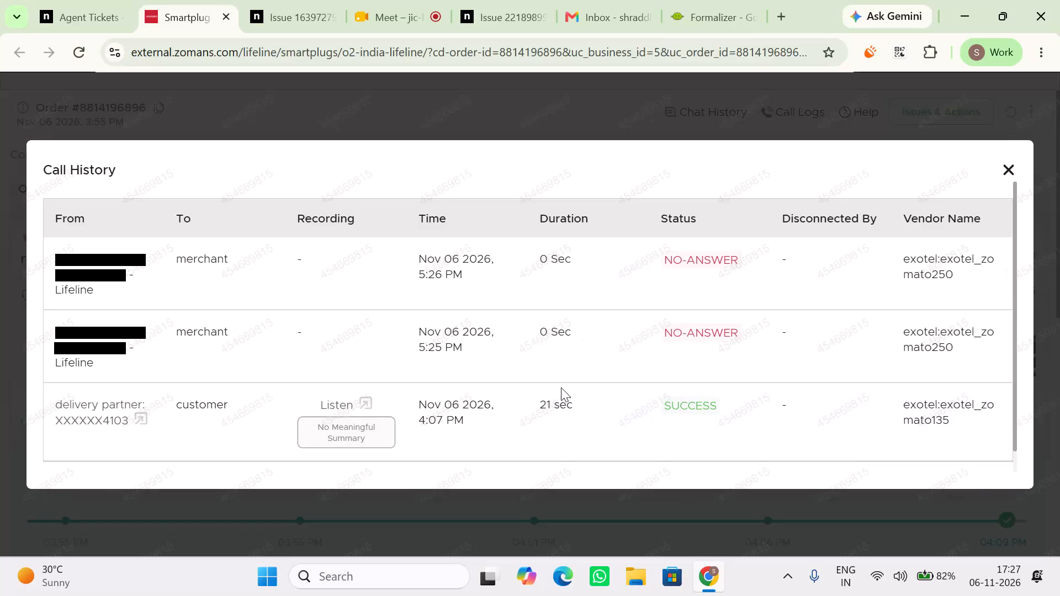
# Close the call history and request a callback connecting to the merchant Kaish Momos on its first listed phone number.
pyautogui.scroll(-1, 561, 387)
pyautogui.scroll(3, 561, 387)
pyautogui.click(1010, 174)
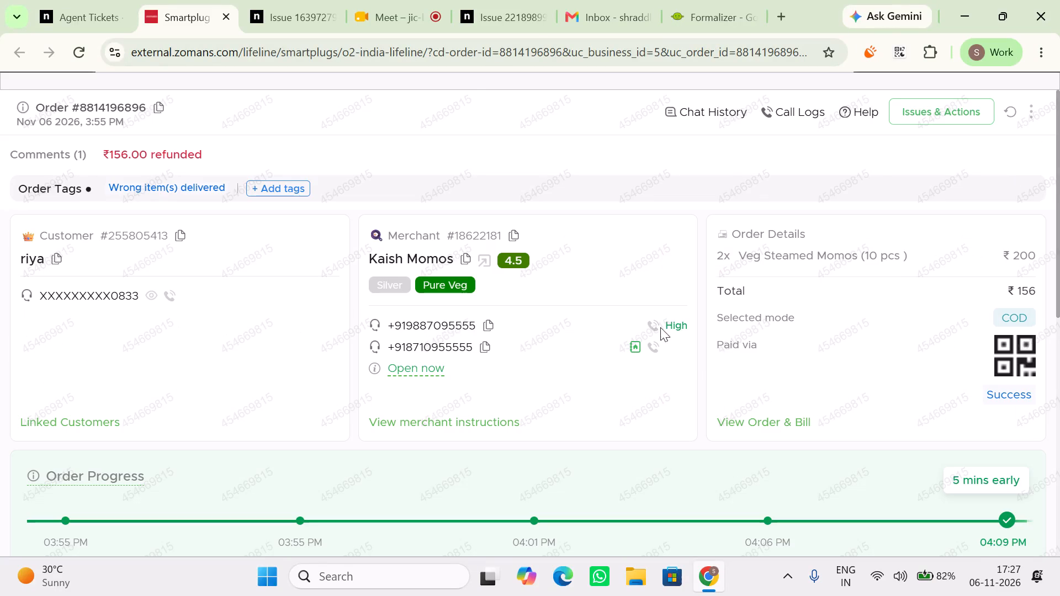
pyautogui.click(652, 331)
pyautogui.click(962, 387)
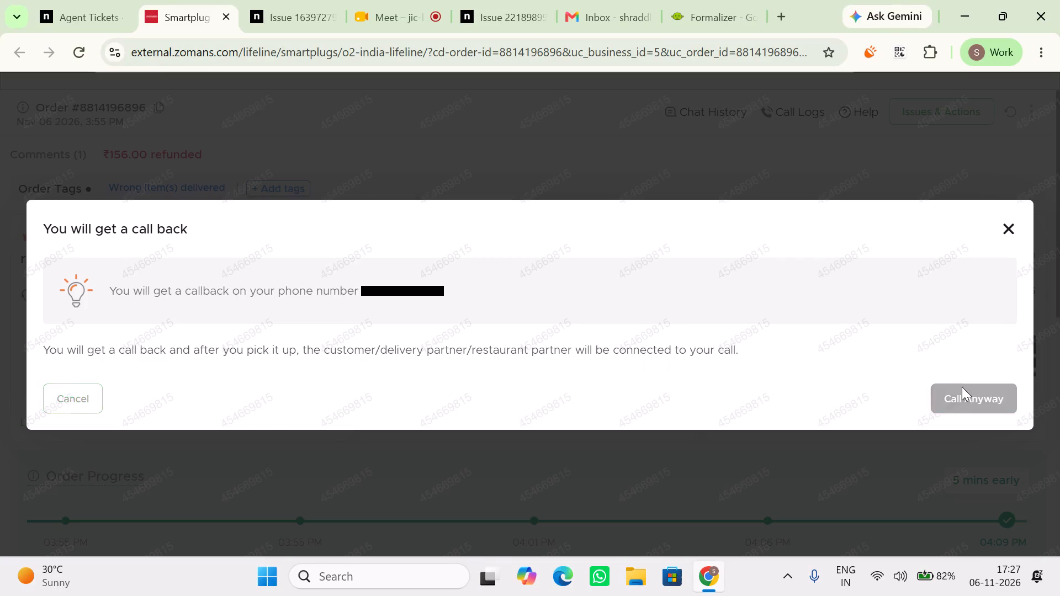
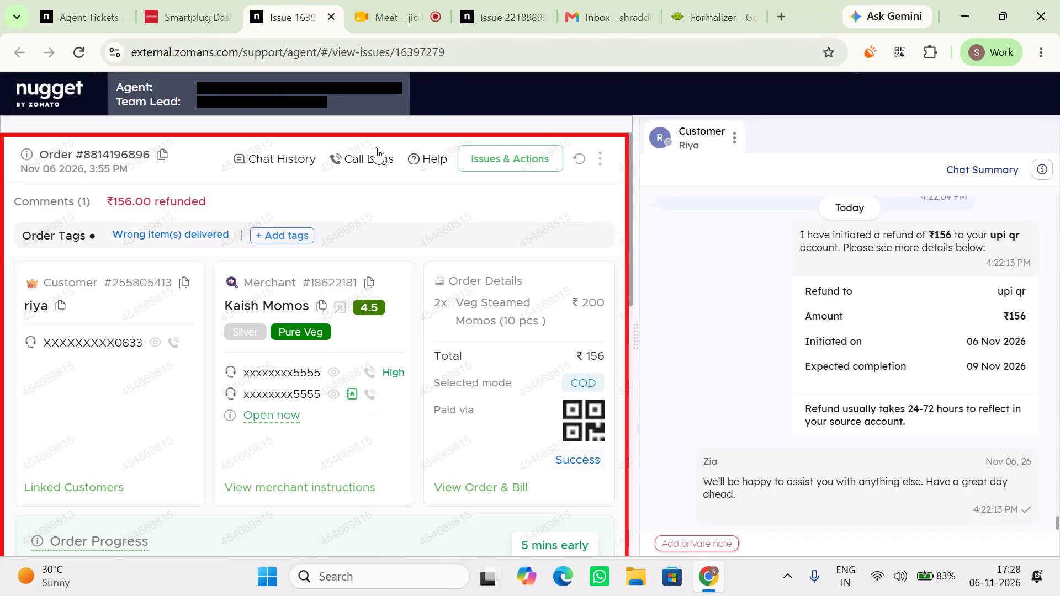
# Check the order's call history for the status of the latest call to the merchant, and close it.
pyautogui.click(376, 147)
pyautogui.scroll(-1, 445, 408)
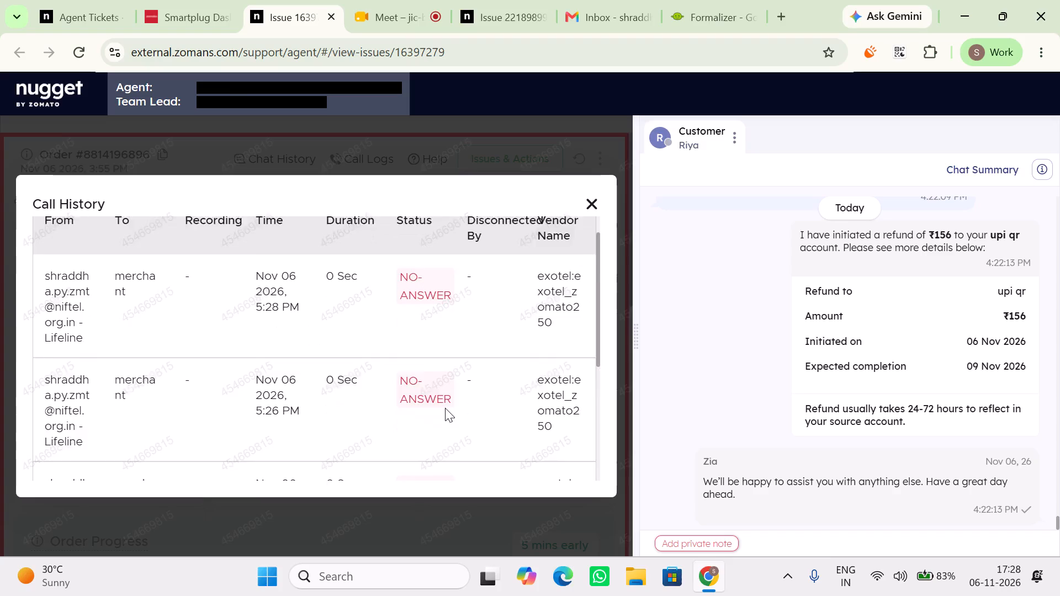
pyautogui.scroll(-1, 445, 408)
pyautogui.scroll(2, 445, 408)
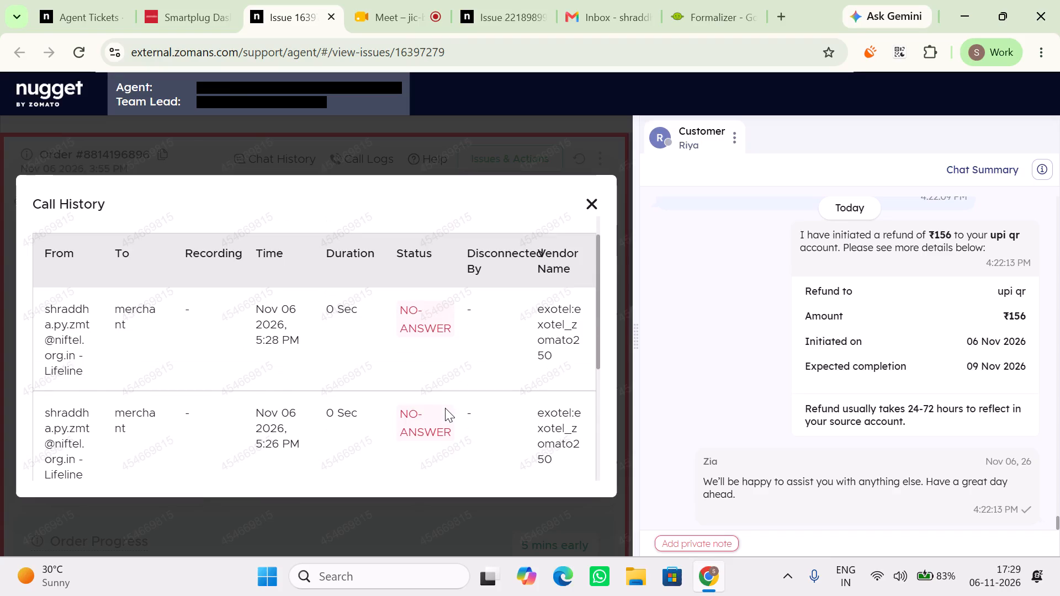
pyautogui.click(591, 205)
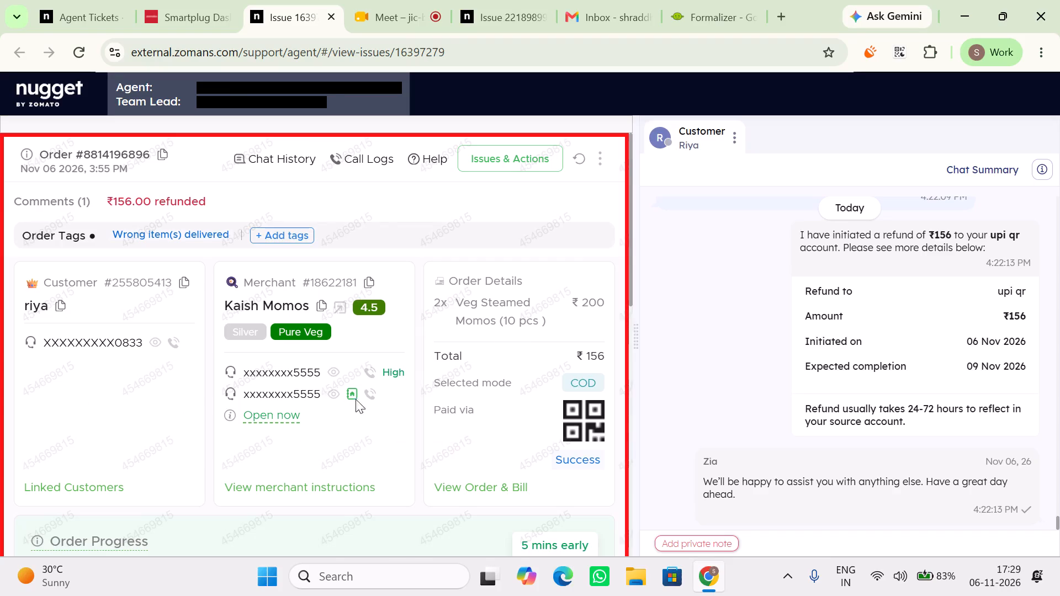
# Request a callback connecting to the merchant Kaish Momos on its second listed phone number.
pyautogui.click(368, 398)
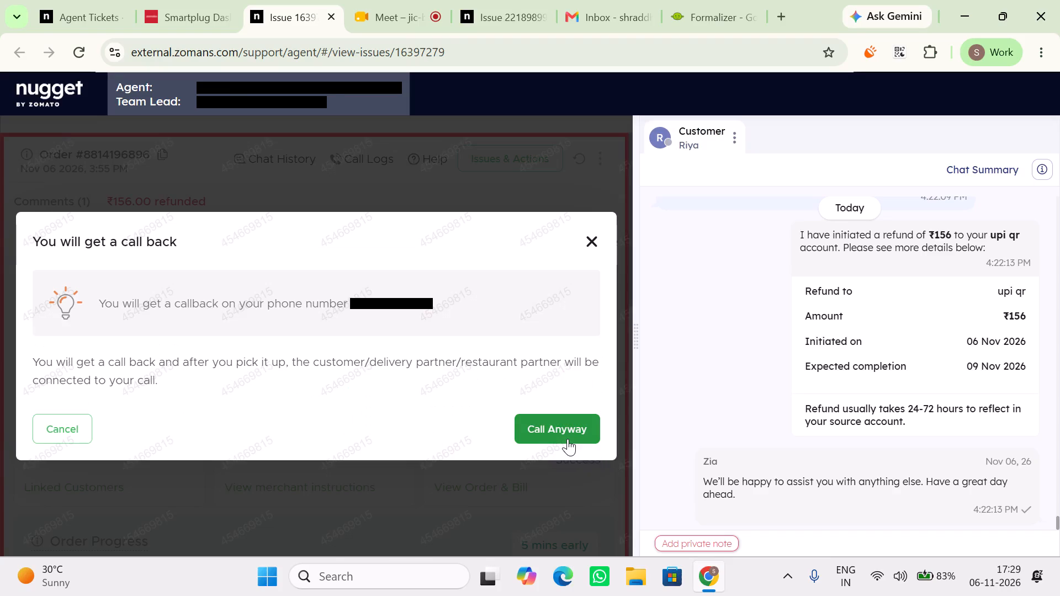
pyautogui.click(568, 439)
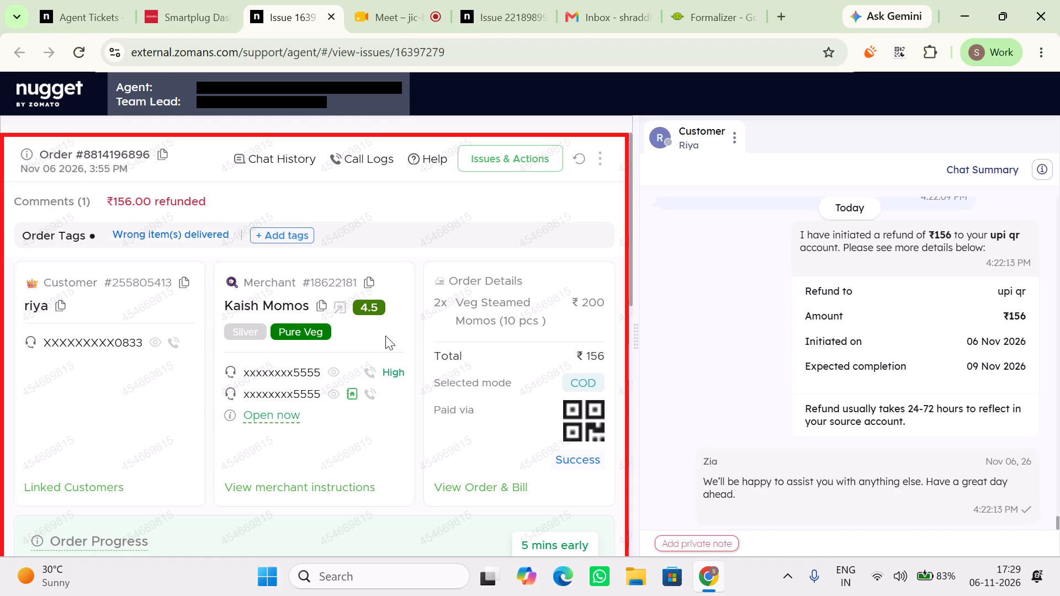
# Check the order's call history again for the merchant call attempts, and close it.
pyautogui.click(370, 166)
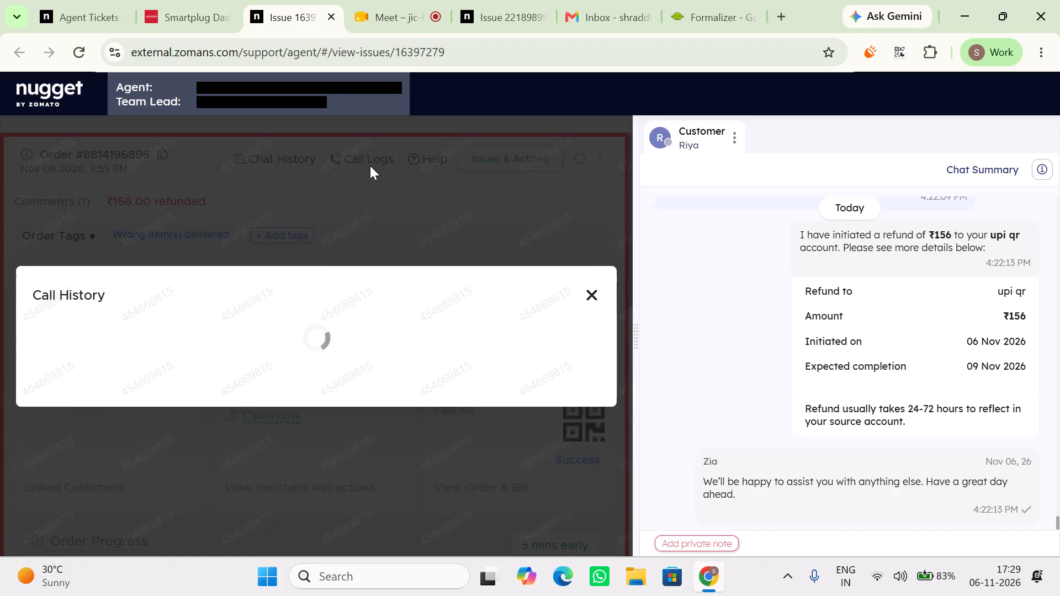
pyautogui.scroll(-1, 339, 405)
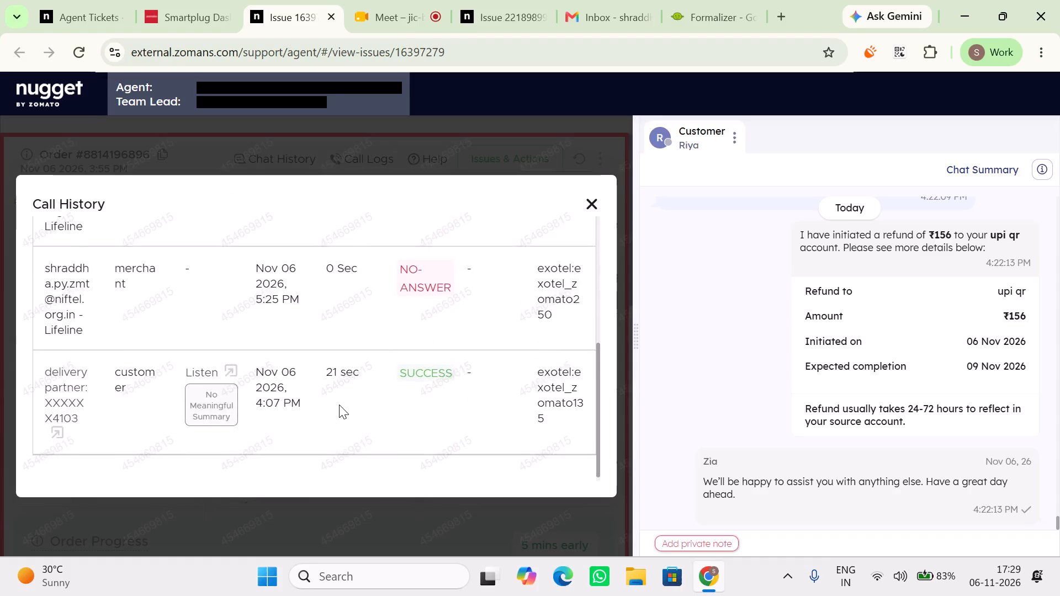
pyautogui.scroll(-1, 339, 405)
pyautogui.click(591, 198)
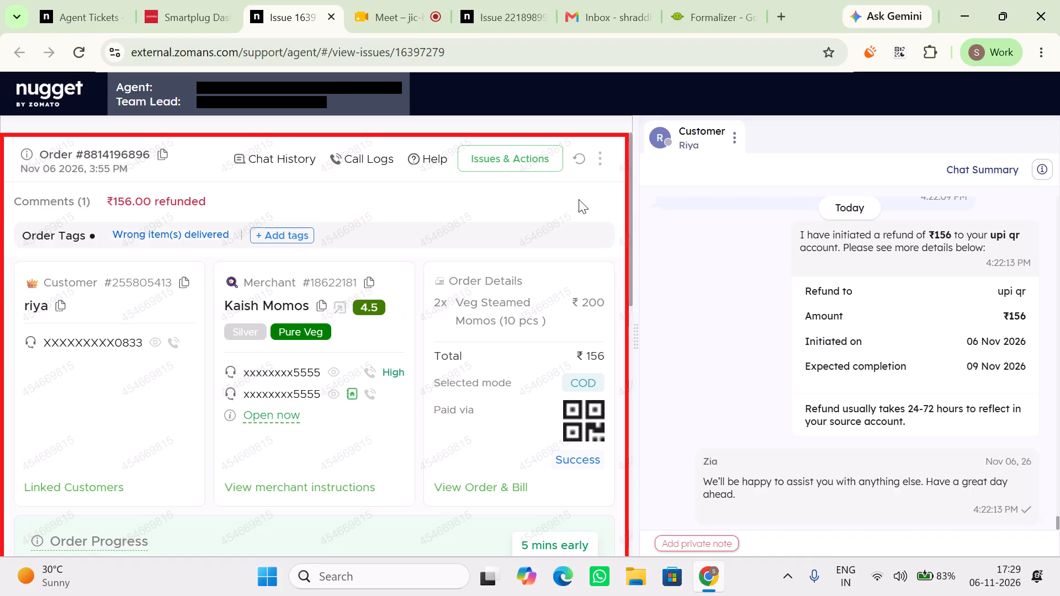
# Open another callback request for the merchant Kaish Momos on its first listed phone number.
pyautogui.click(366, 372)
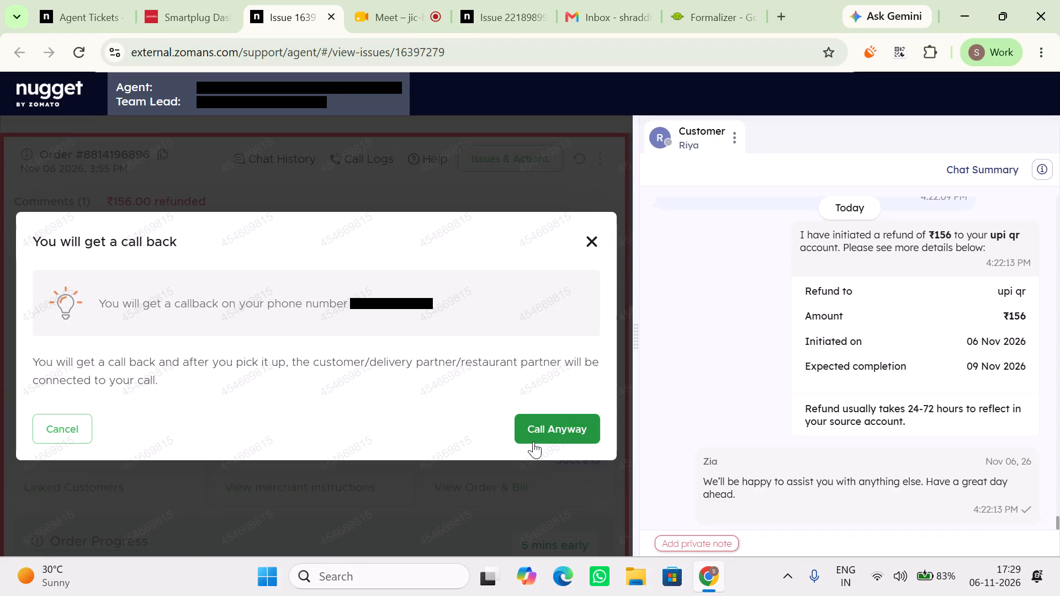
pyautogui.rightClick(399, 0)
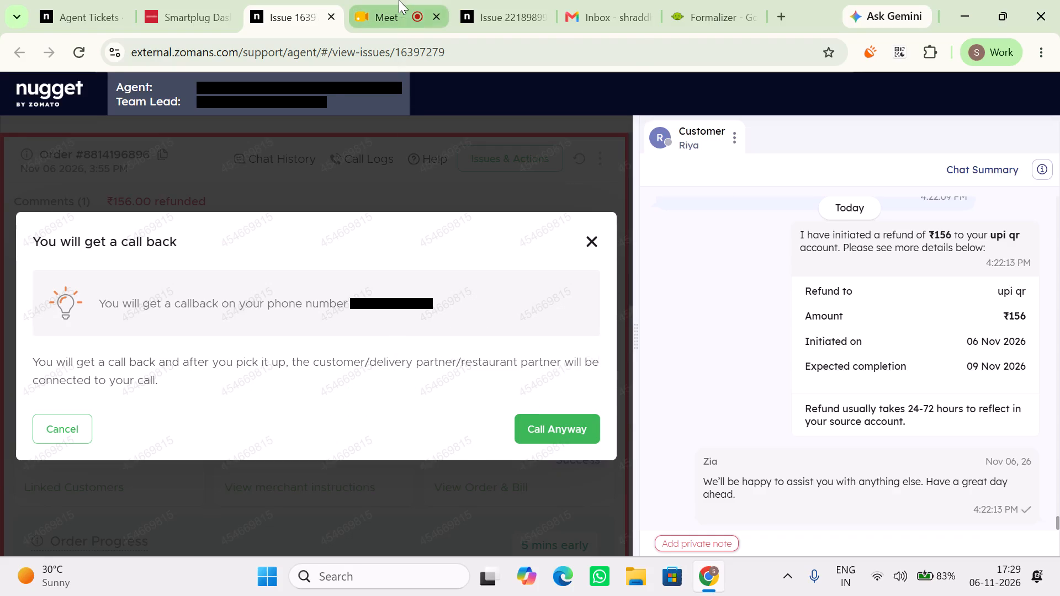
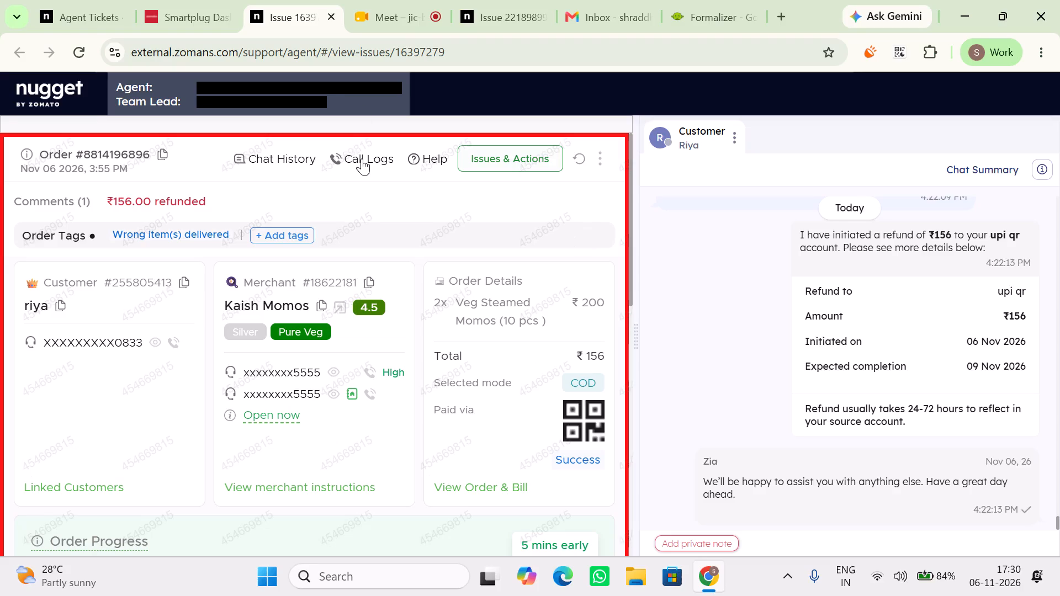
# Review the order's call history for the results of all the merchant call attempts, and close it.
pyautogui.scroll(-1, 383, 375)
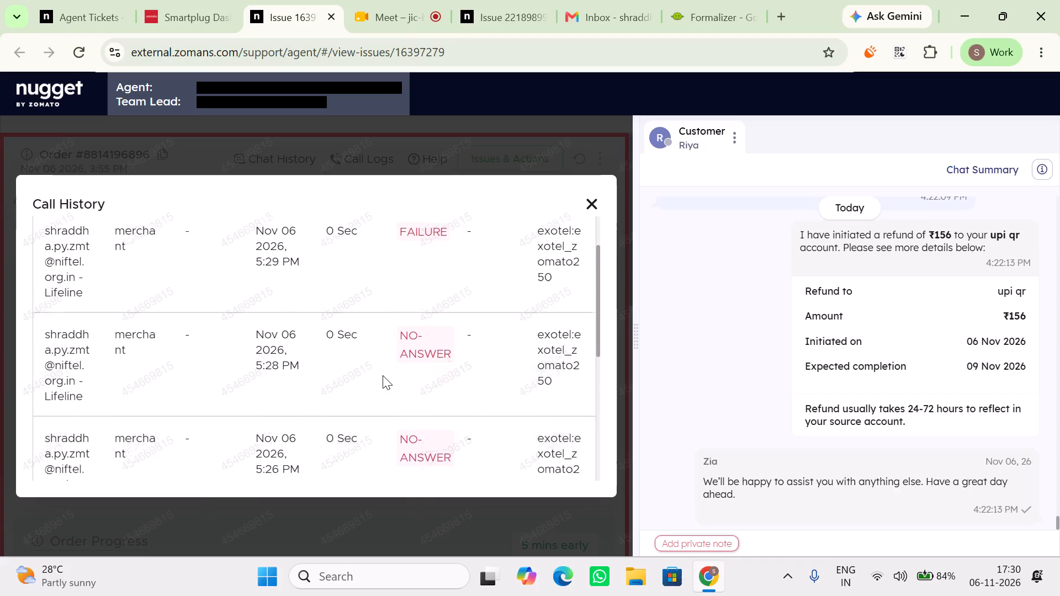
pyautogui.scroll(-2, 383, 375)
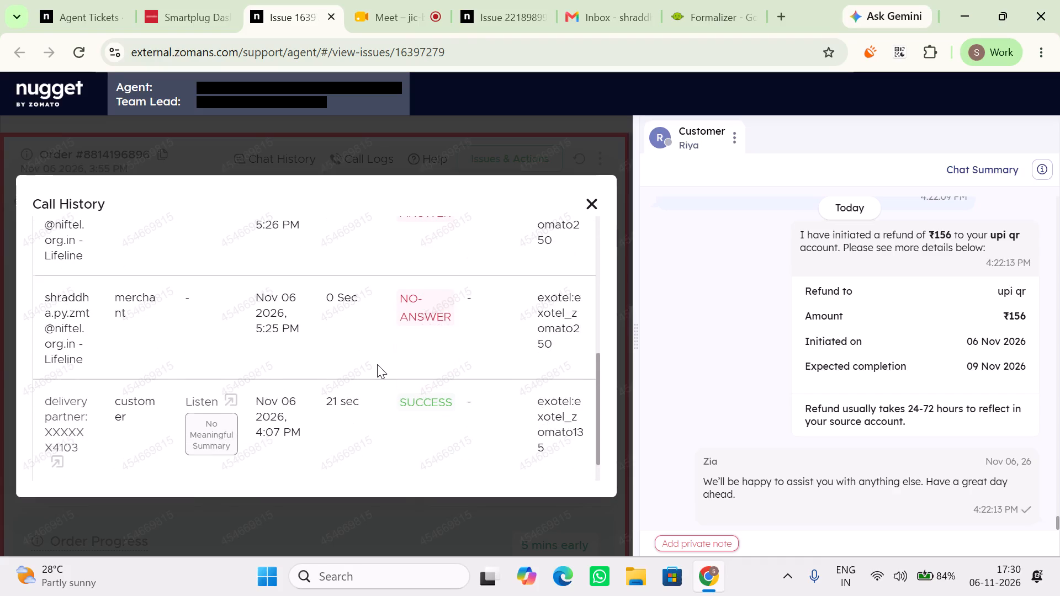
pyautogui.scroll(-3, 377, 364)
pyautogui.scroll(3, 377, 364)
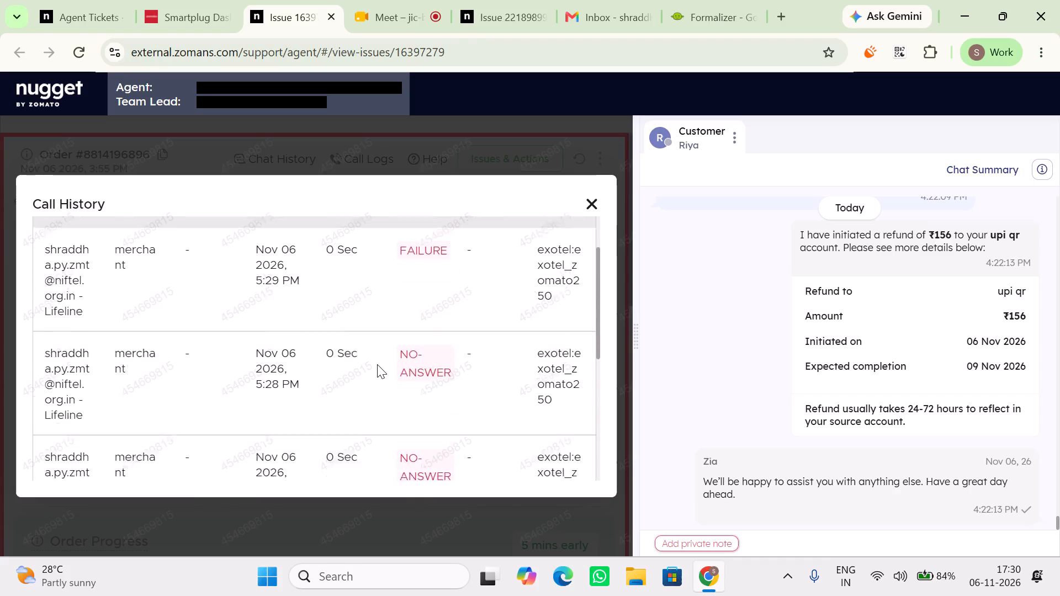
pyautogui.scroll(2, 377, 364)
pyautogui.click(596, 210)
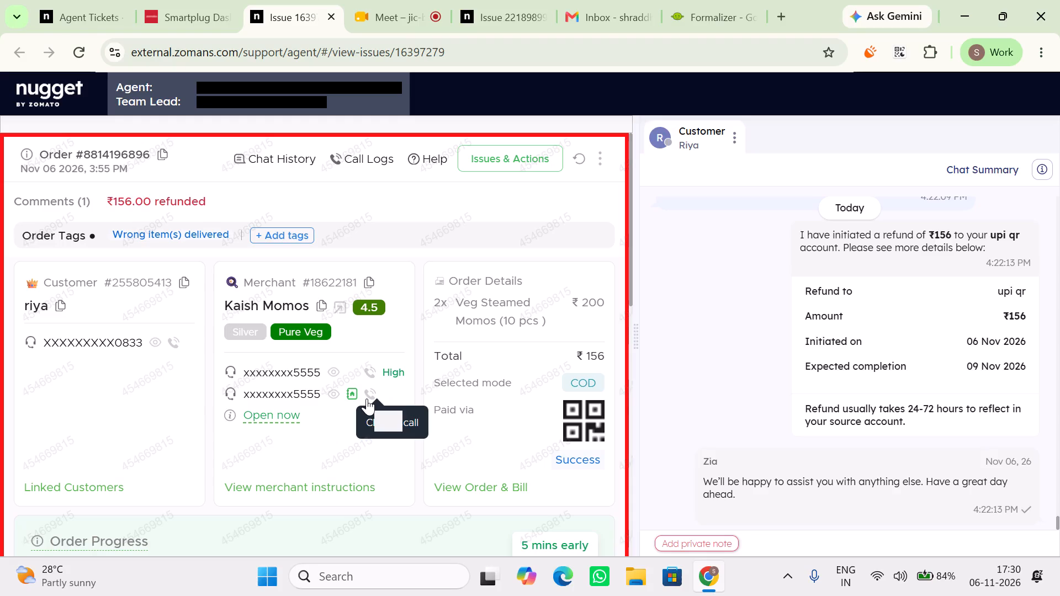
# Find the Kuro app through the Windows search and open it.
pyautogui.click(346, 571)
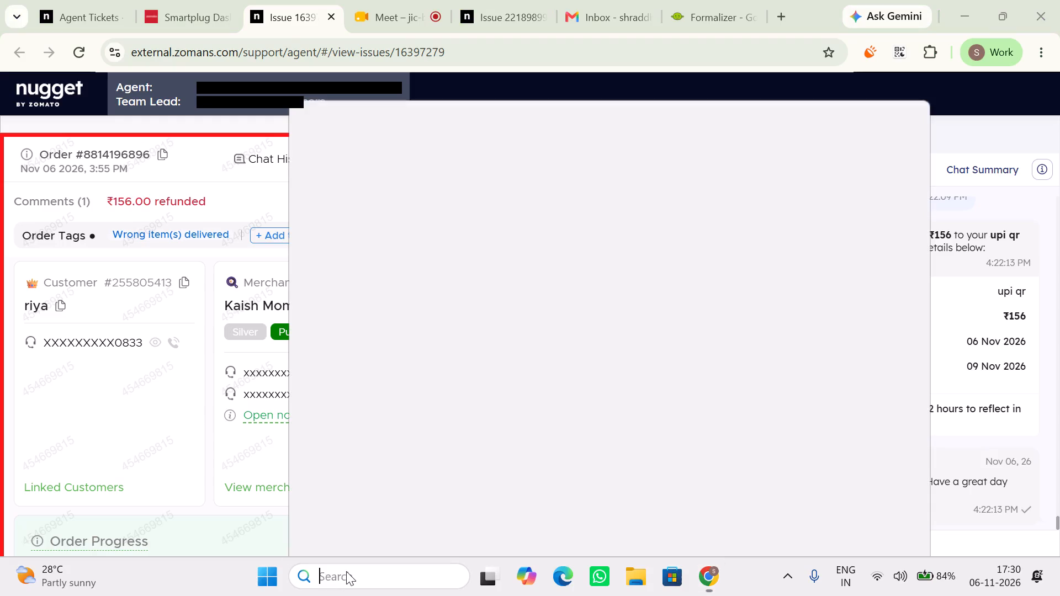
pyautogui.write('ku')
pyautogui.click(654, 278)
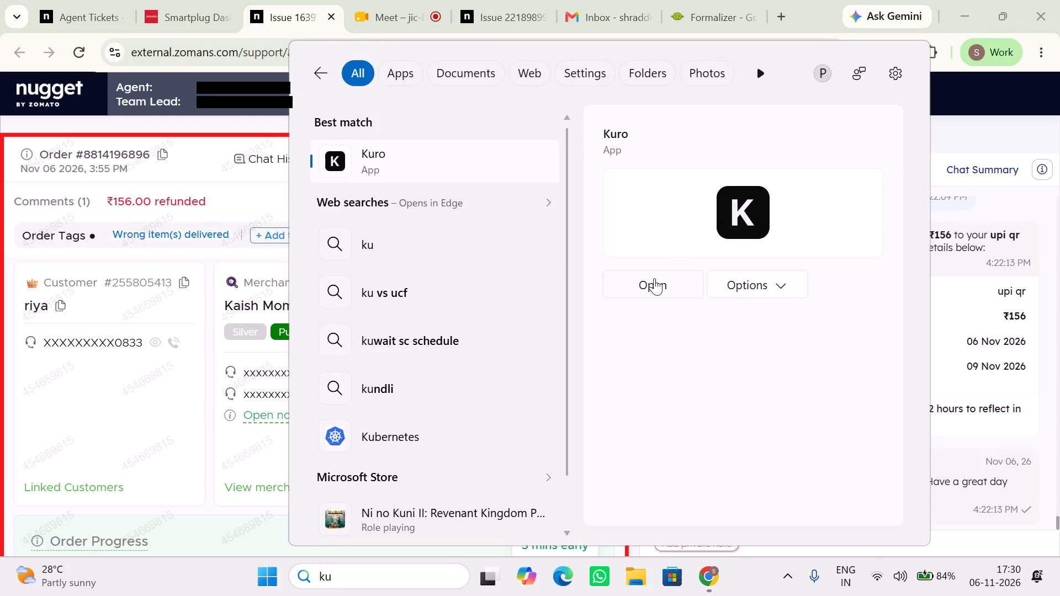
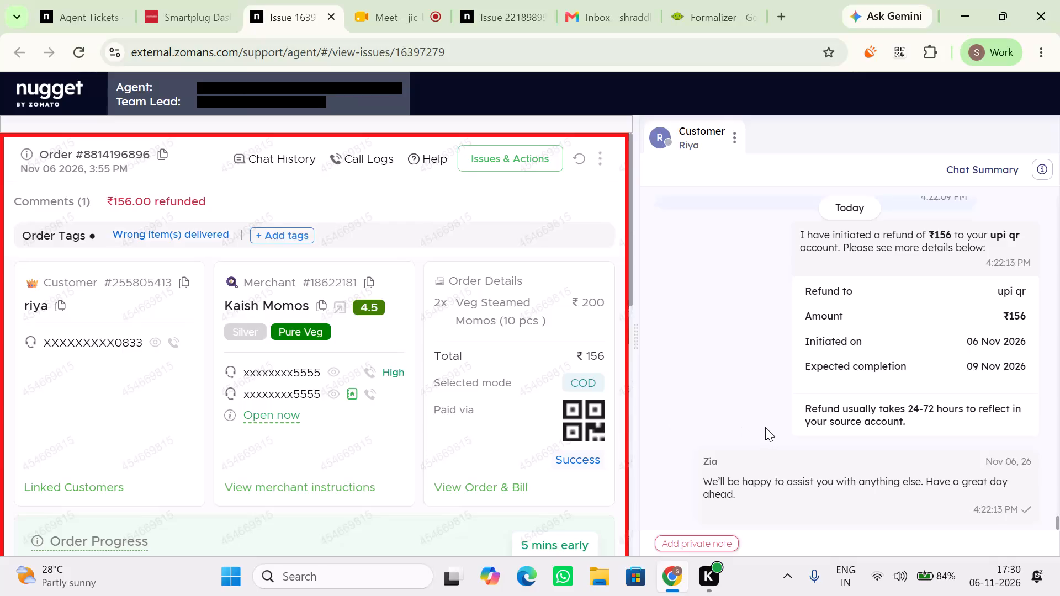
pyautogui.scroll(-1, 765, 427)
pyautogui.scroll(1, 723, 374)
pyautogui.scroll(-2, 723, 374)
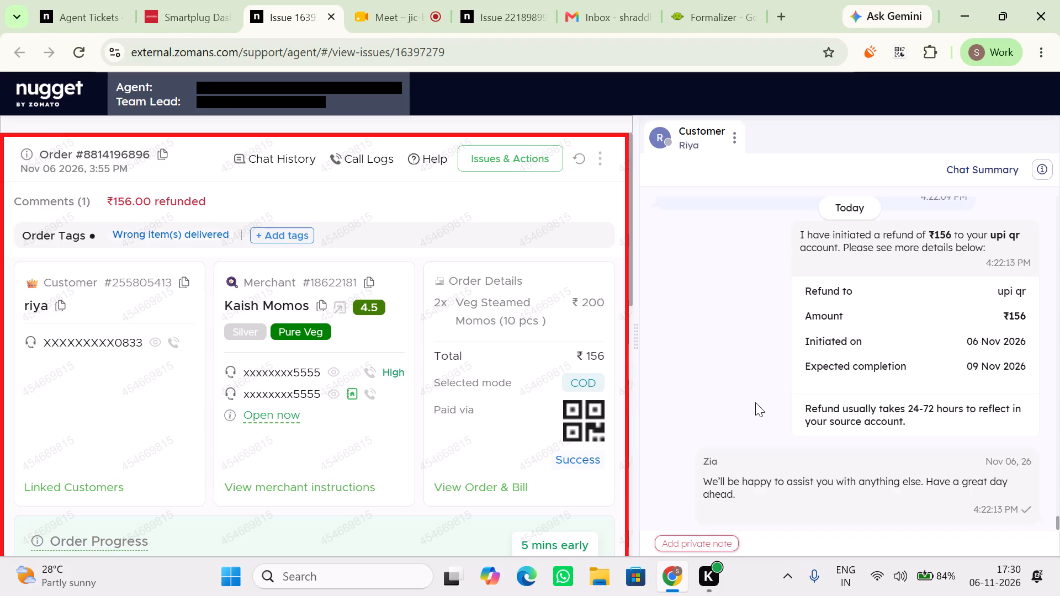
pyautogui.scroll(-1, 755, 402)
pyautogui.scroll(-1, 785, 369)
pyautogui.scroll(2, 785, 369)
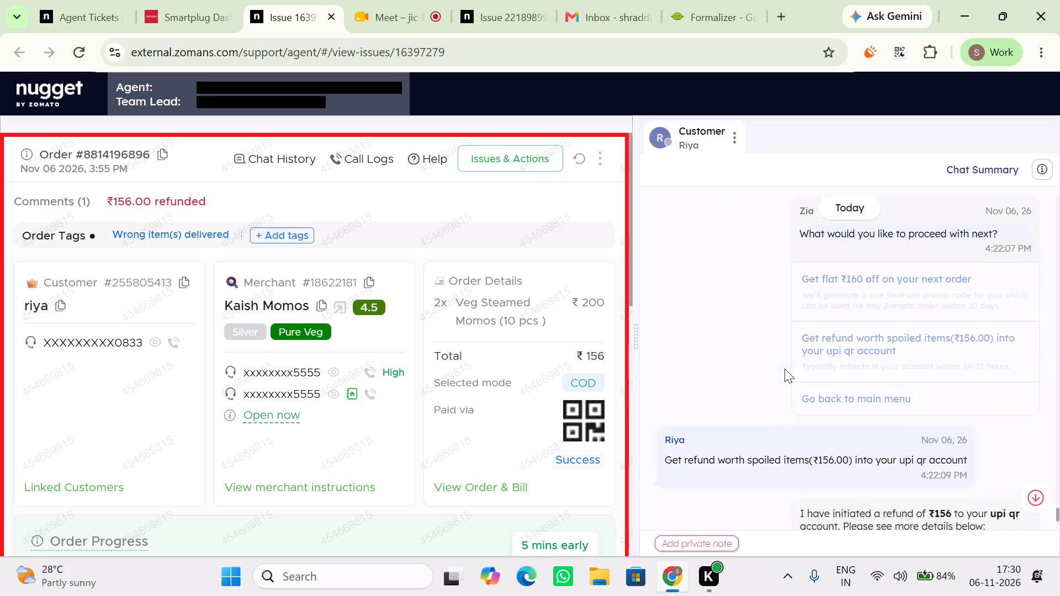
pyautogui.scroll(3, 785, 369)
pyautogui.scroll(-1, 785, 369)
pyautogui.click(708, 380)
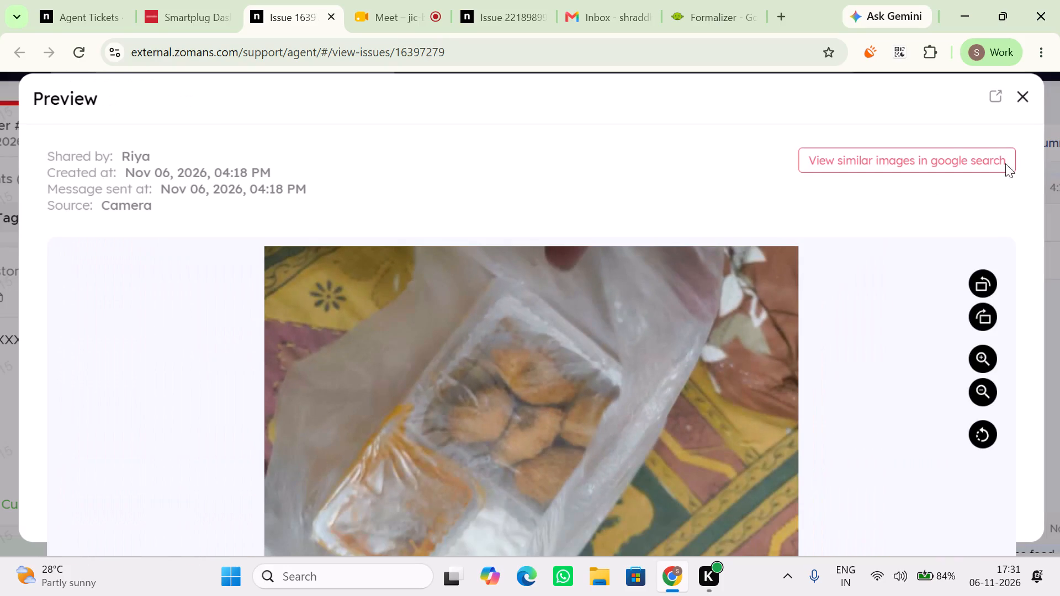
pyautogui.click(963, 124)
# Review the order's progress, delivery details and comments section in the issue view and on the Smartplug order page.
pyautogui.scroll(-2, 428, 307)
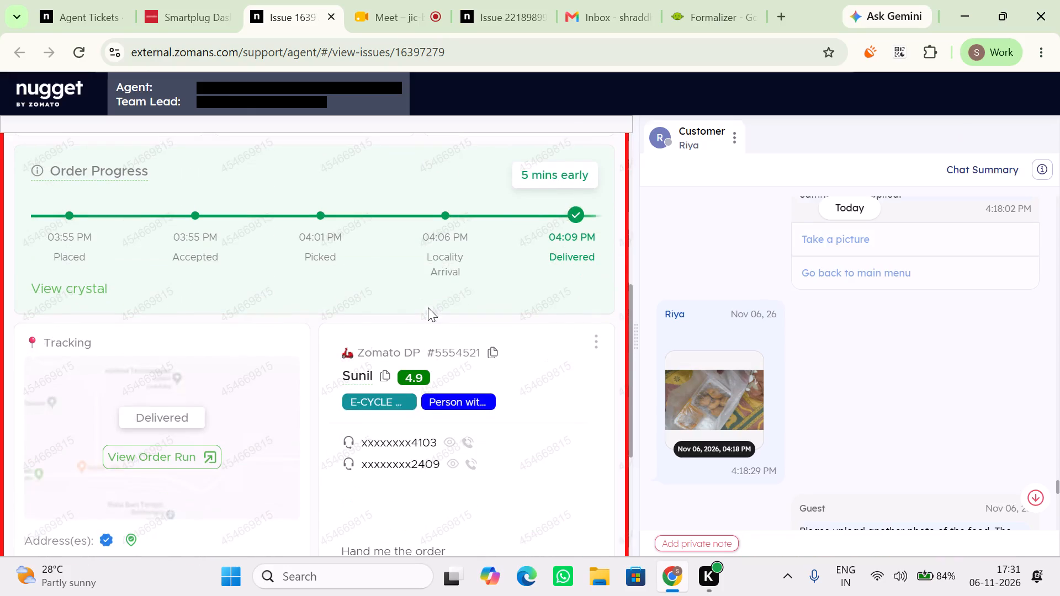
pyautogui.scroll(-1, 428, 307)
pyautogui.scroll(-3, 259, 372)
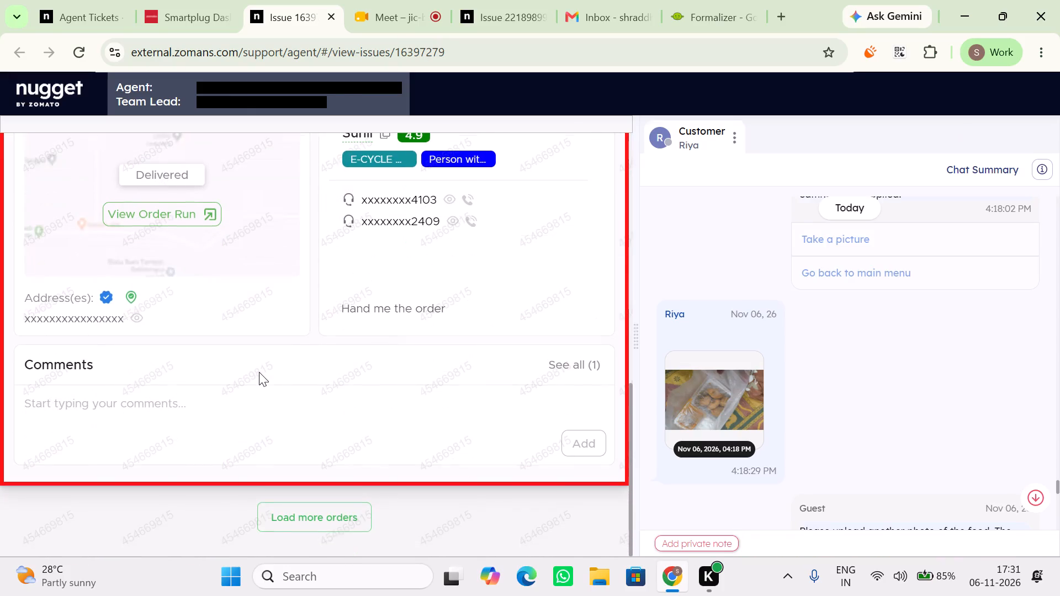
pyautogui.scroll(-2, 259, 372)
pyautogui.click(178, 0)
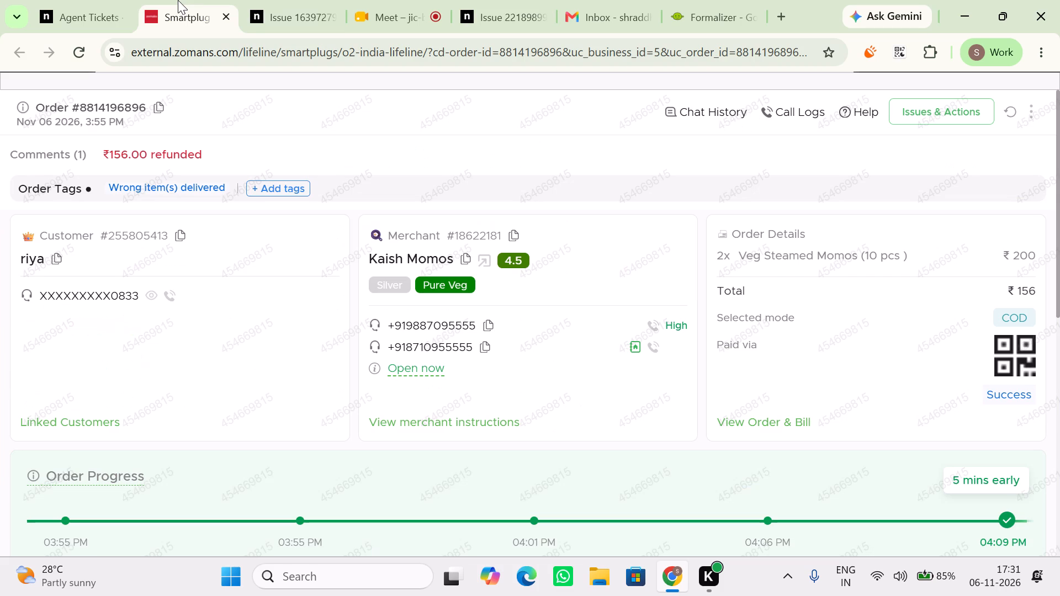
pyautogui.scroll(-3, 266, 295)
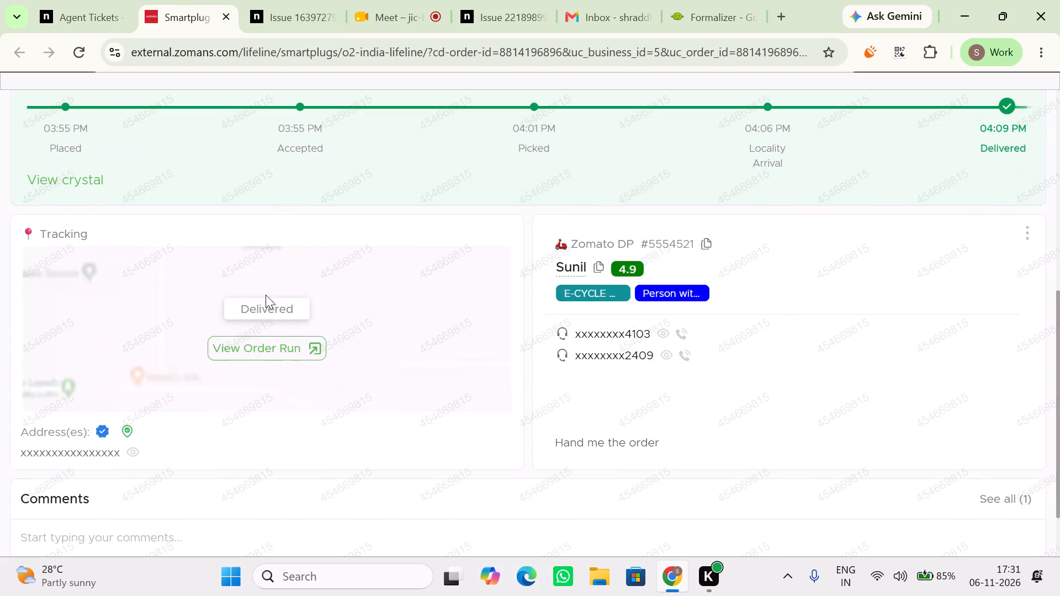
pyautogui.scroll(-2, 266, 295)
pyautogui.scroll(3, 266, 295)
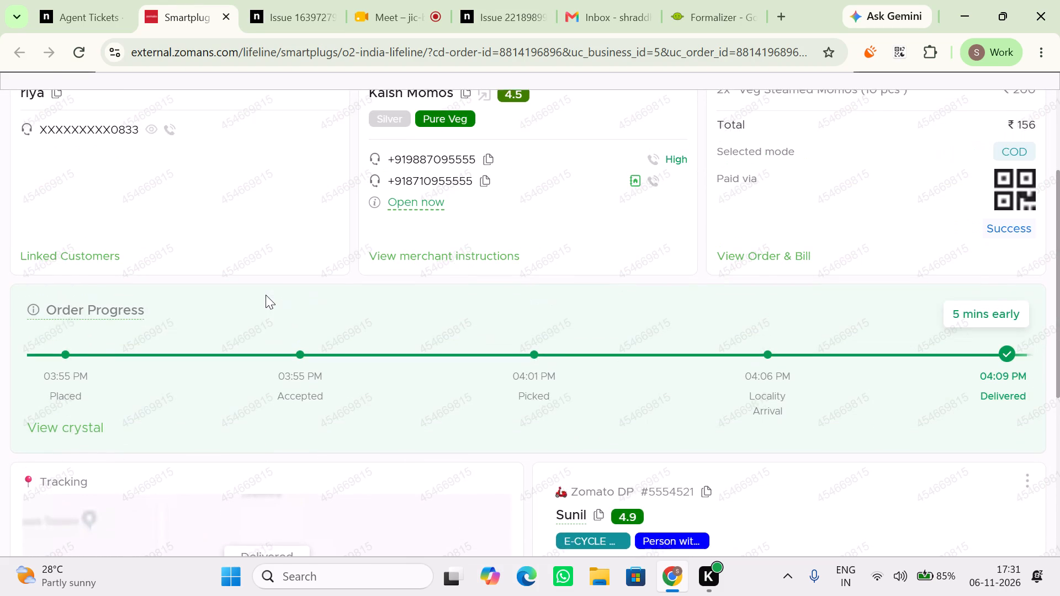
pyautogui.scroll(1, 266, 295)
pyautogui.scroll(3, 211, 342)
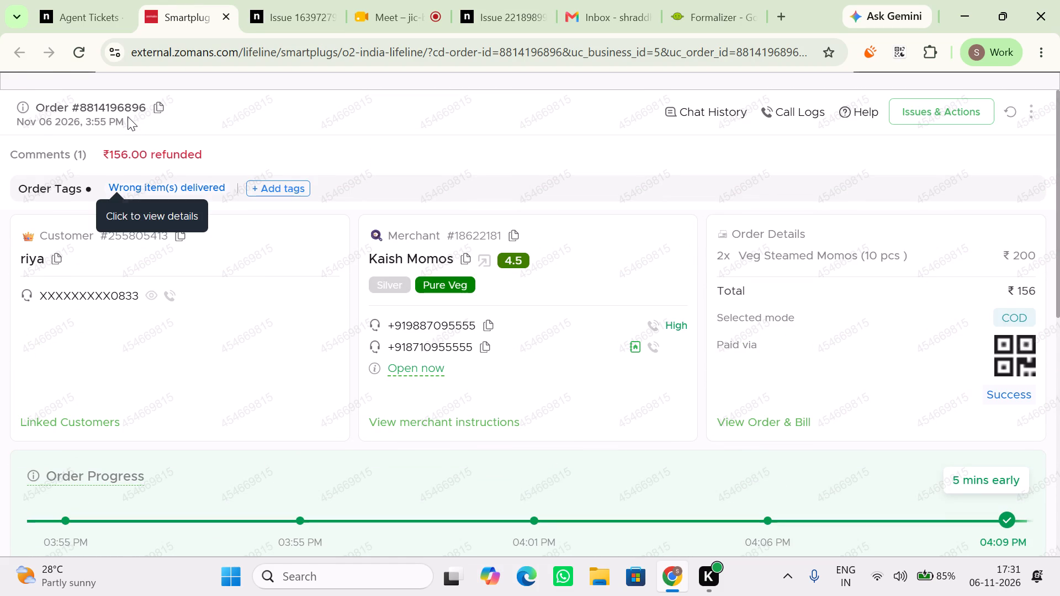
pyautogui.scroll(-3, 239, 330)
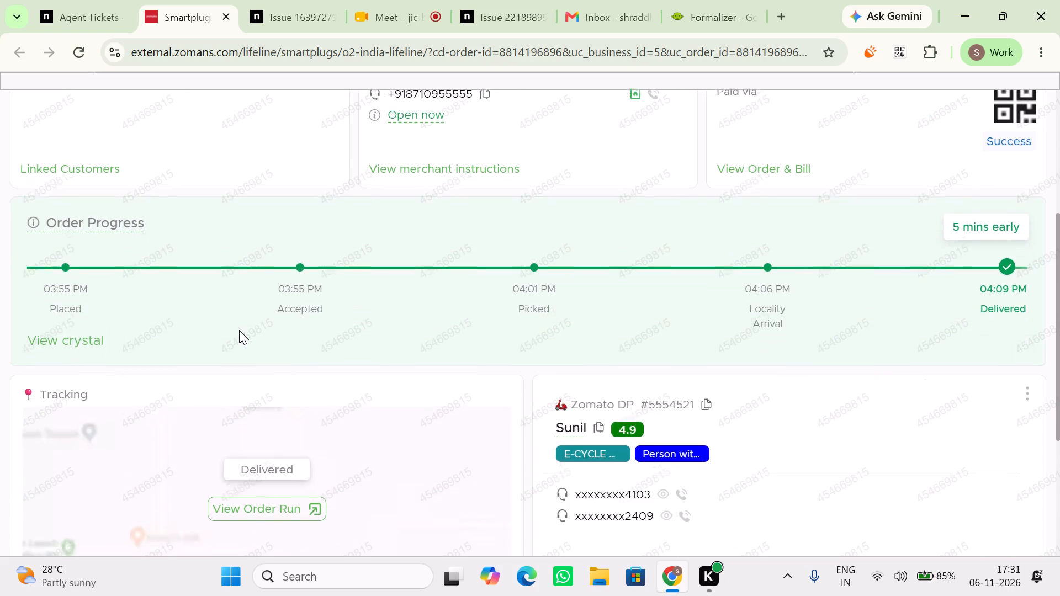
pyautogui.scroll(-1, 239, 330)
pyautogui.scroll(1, 125, 296)
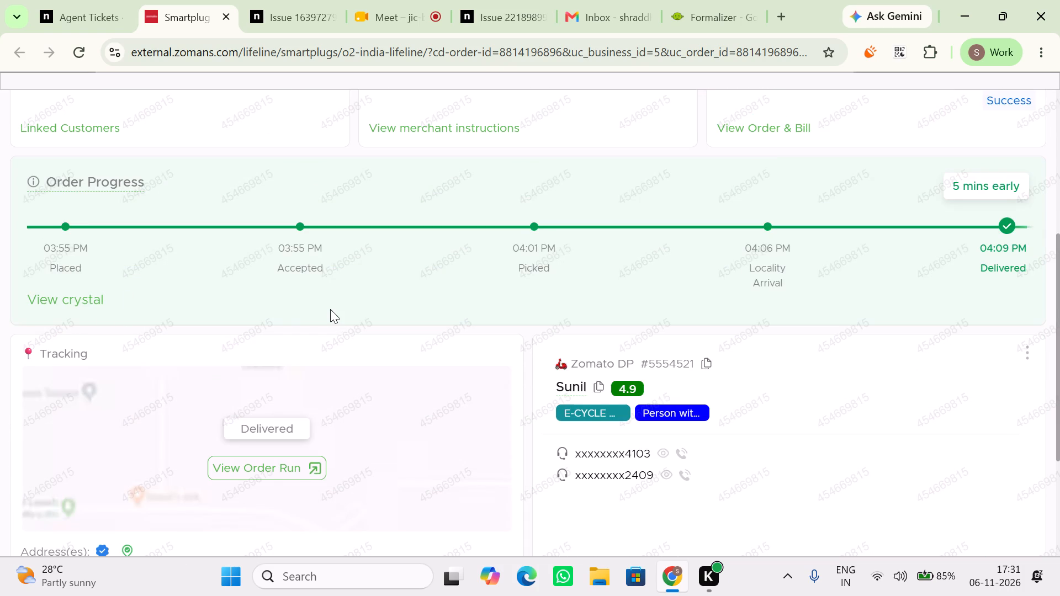
pyautogui.scroll(-3, 330, 309)
pyautogui.hscroll(1, 330, 309)
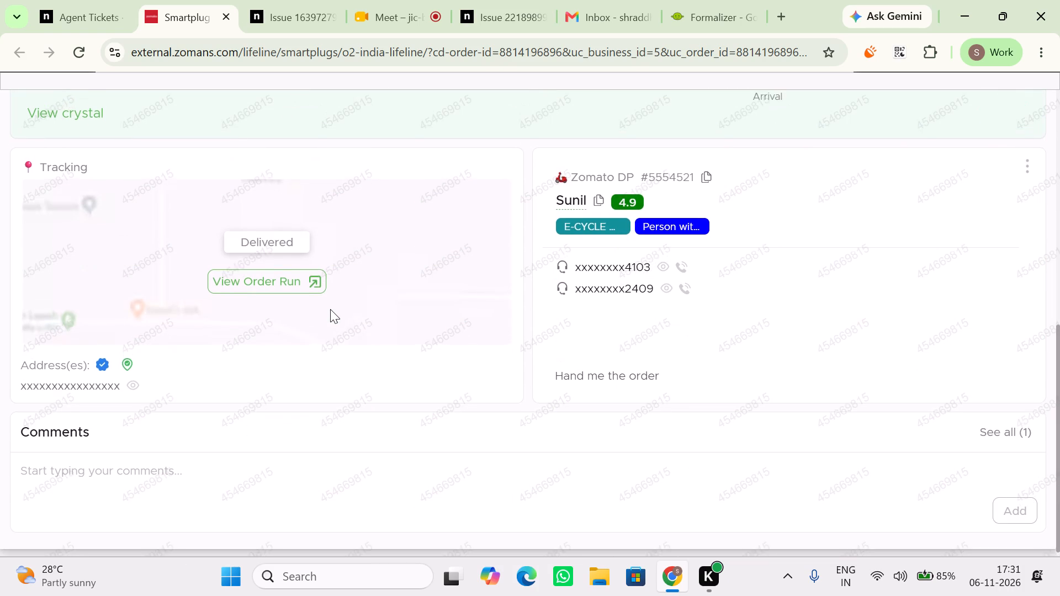
pyautogui.hscroll(1, 330, 309)
pyautogui.click(993, 429)
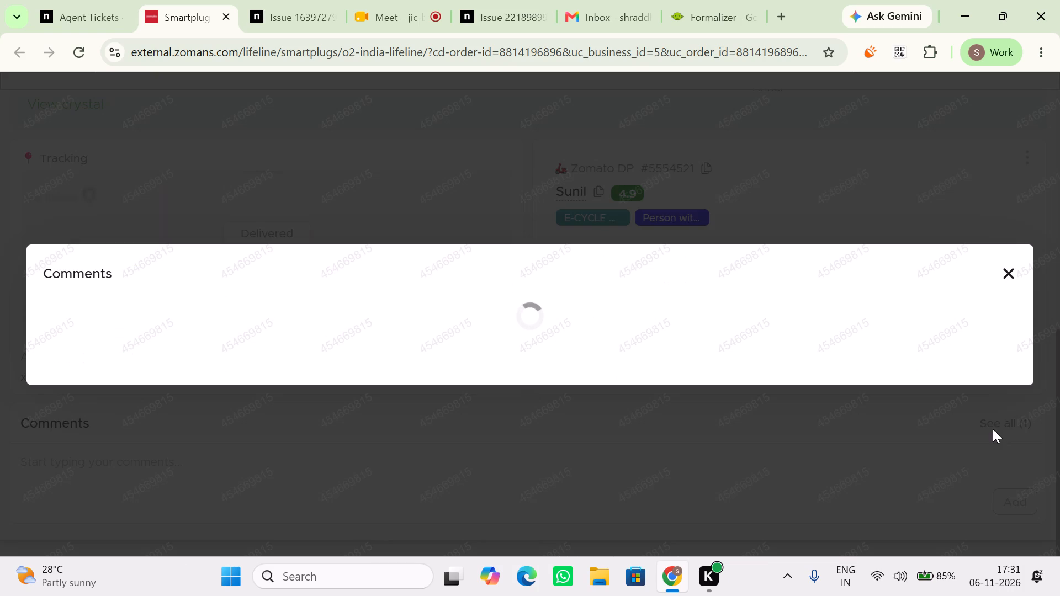
pyautogui.click(1013, 274)
pyautogui.scroll(-7, 391, 318)
pyautogui.scroll(7, 391, 318)
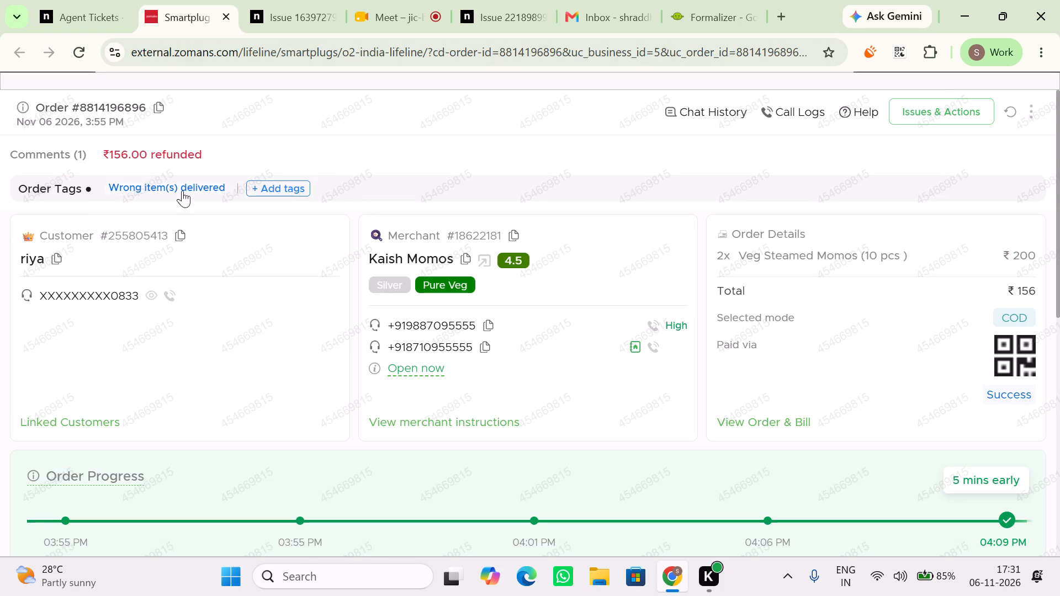
# Compare the customer's food photos from 04:18 PM and 04:20 PM, and read the refund messages that follow.
pyautogui.click(302, 0)
pyautogui.click(704, 383)
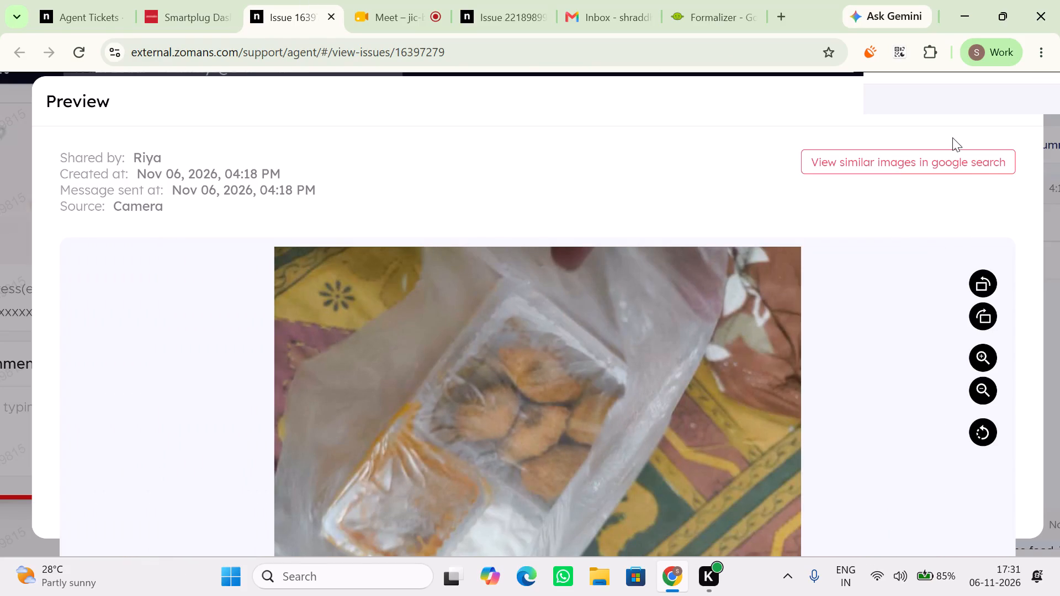
pyautogui.click(960, 129)
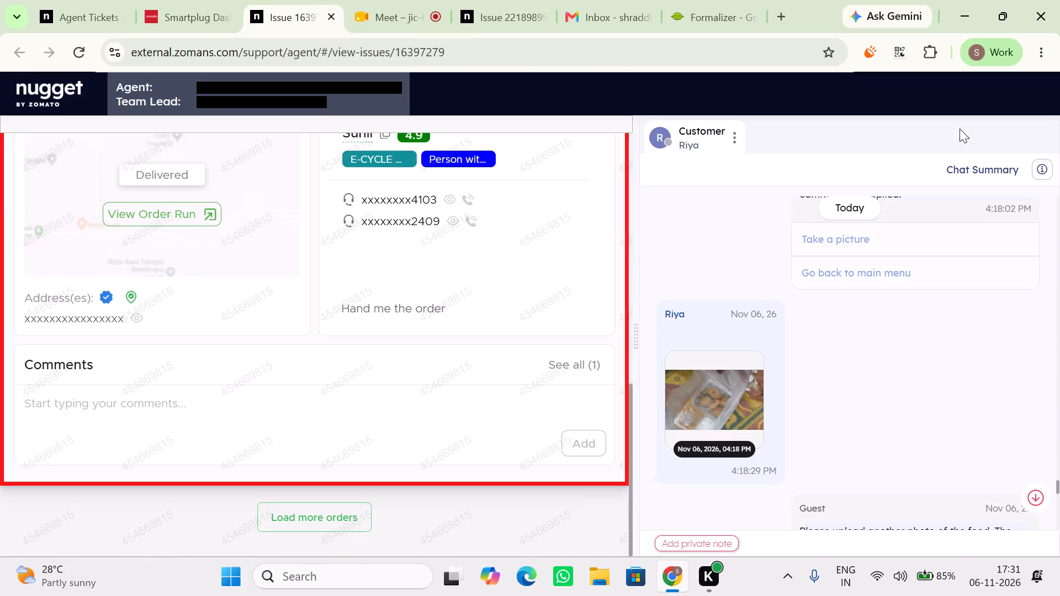
pyautogui.click(711, 393)
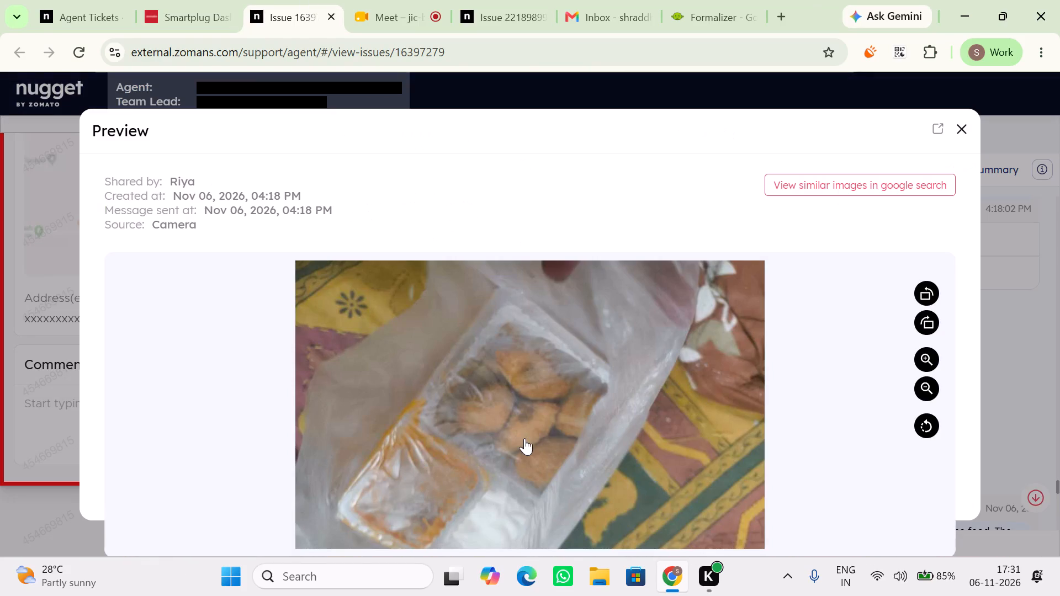
pyautogui.click(957, 132)
pyautogui.rightClick(362, 0)
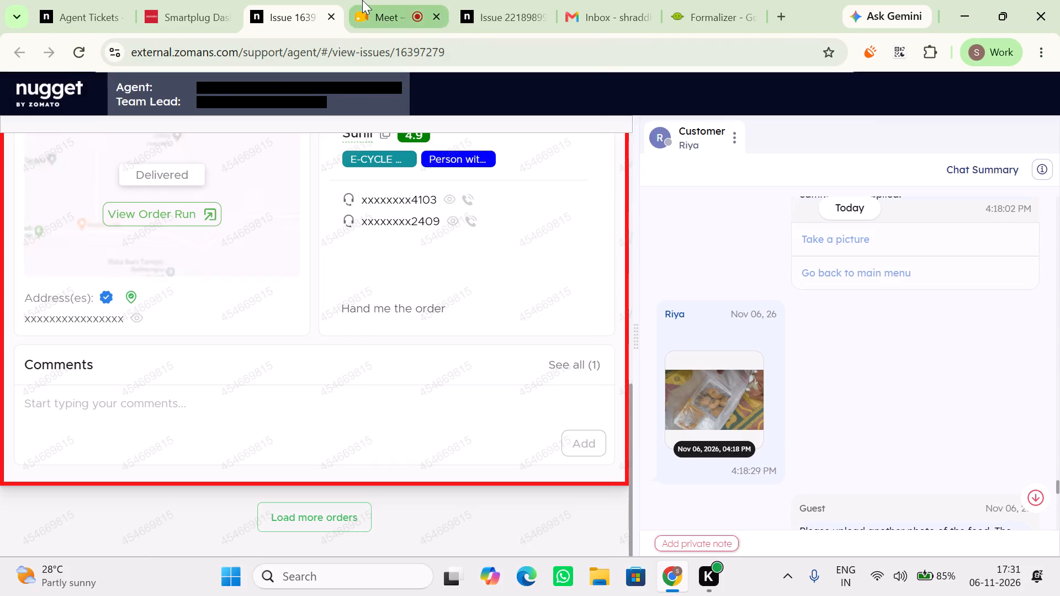
pyautogui.click(443, 196)
pyautogui.scroll(2, 492, 227)
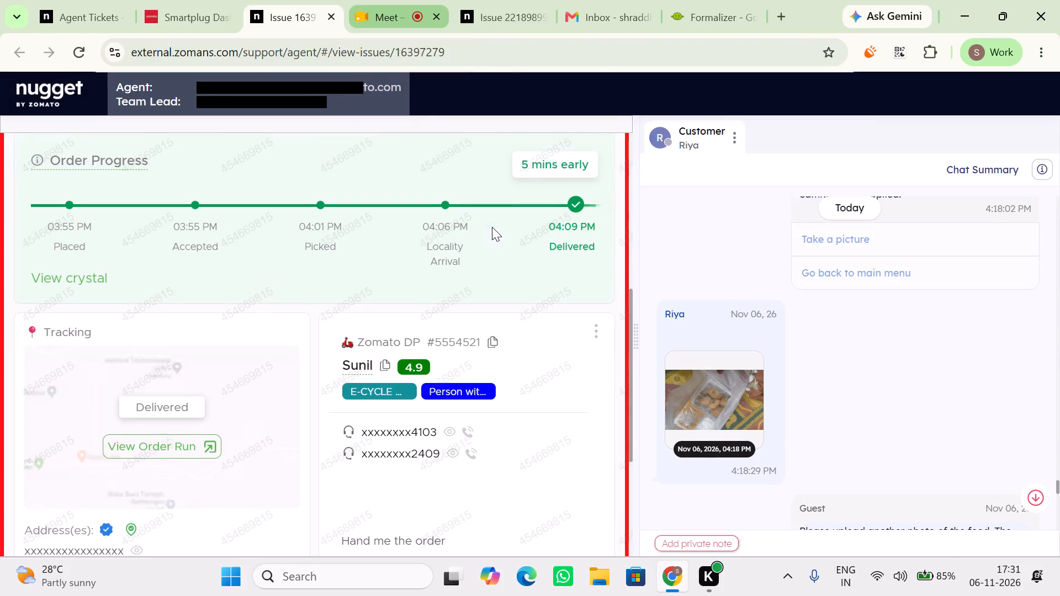
pyautogui.scroll(-4, 791, 322)
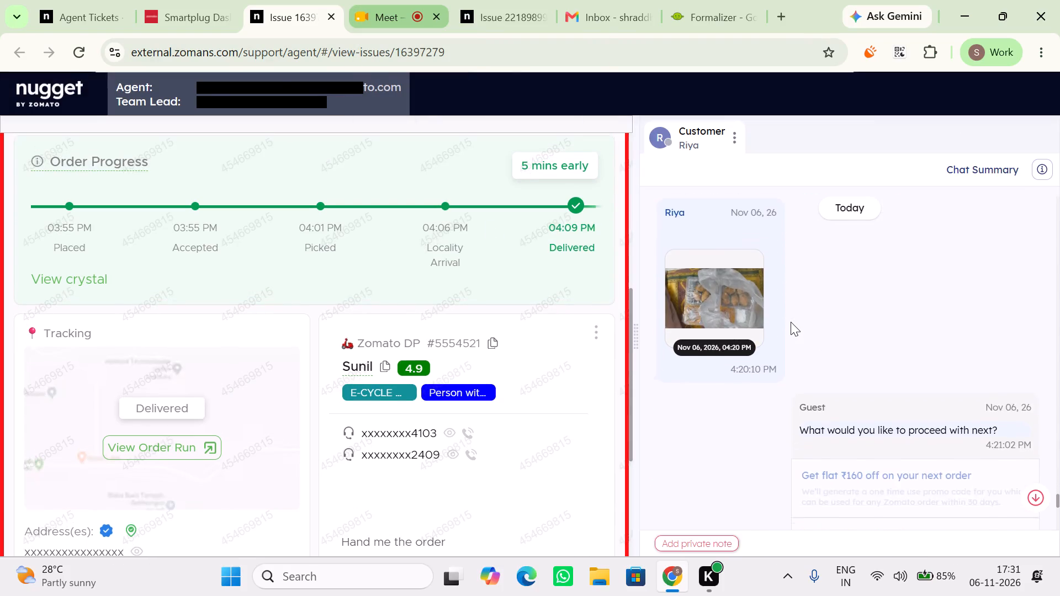
pyautogui.click(711, 294)
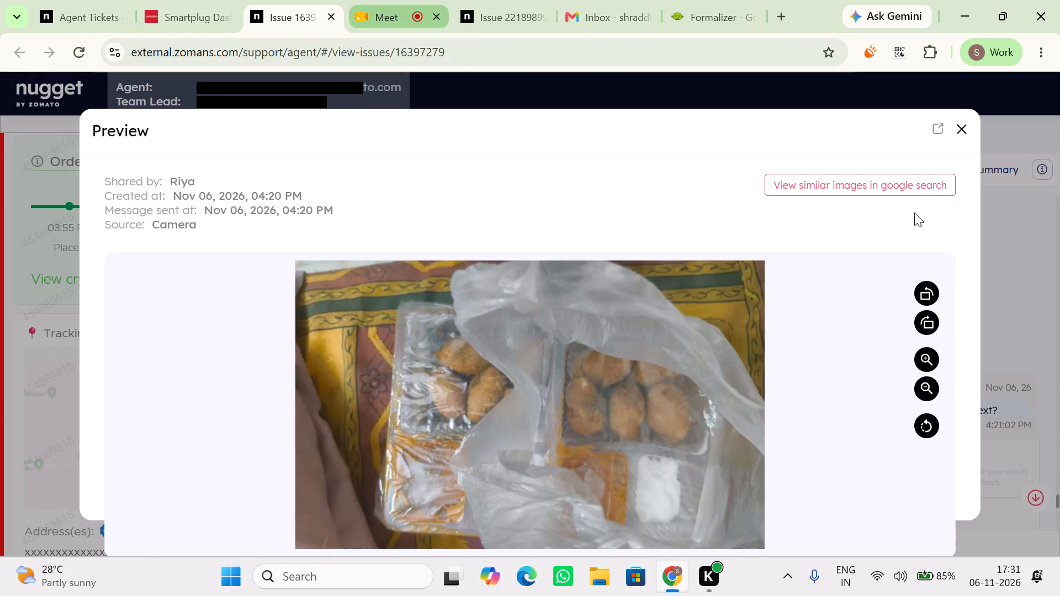
pyautogui.click(963, 123)
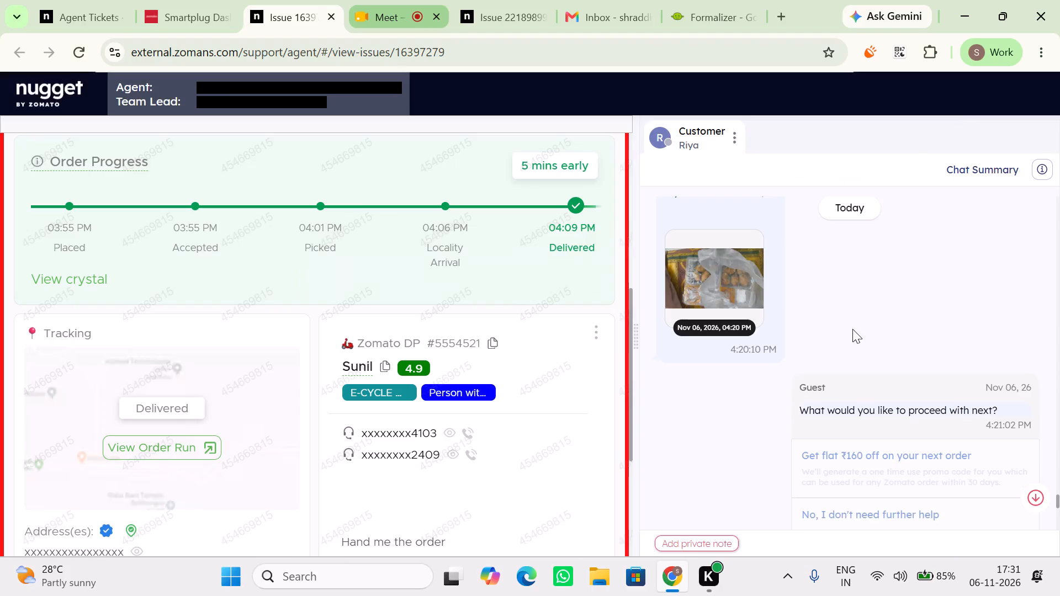
pyautogui.scroll(-4, 852, 329)
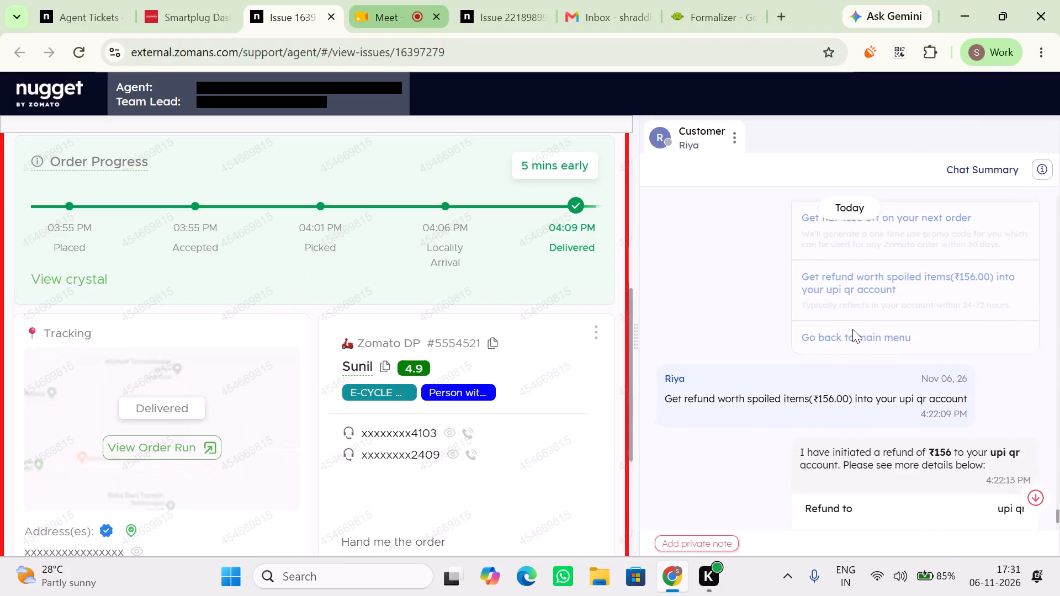
pyautogui.scroll(-3, 852, 329)
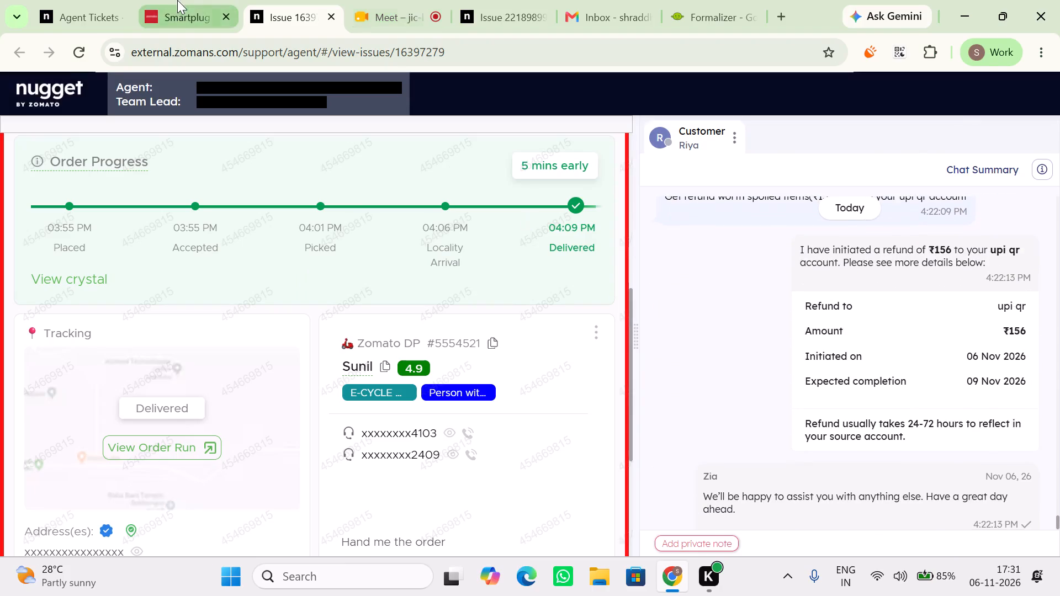
pyautogui.click(98, 0)
pyautogui.scroll(-3, 833, 379)
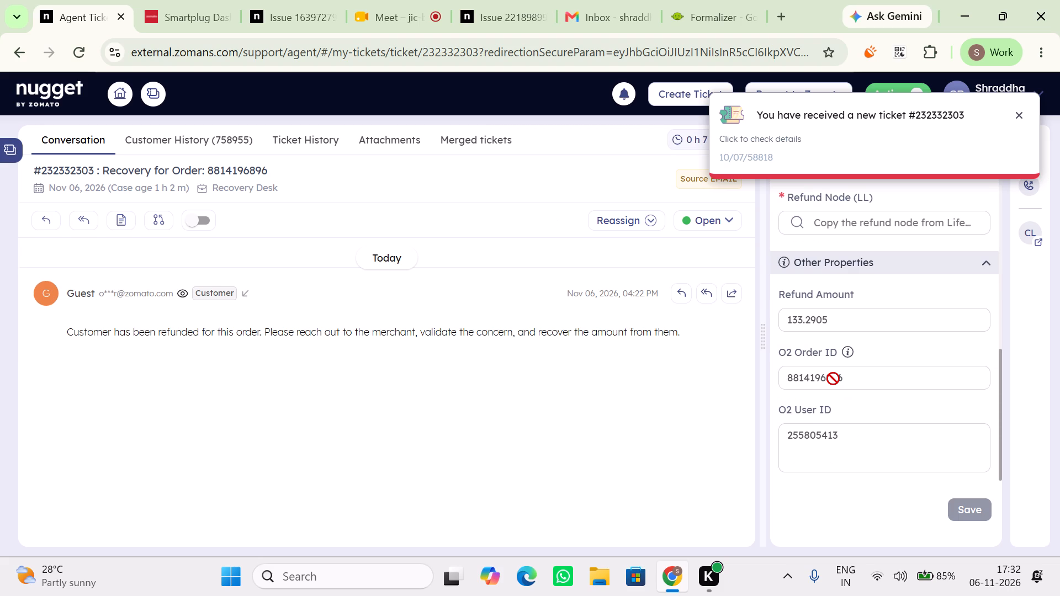
pyautogui.scroll(5, 947, 416)
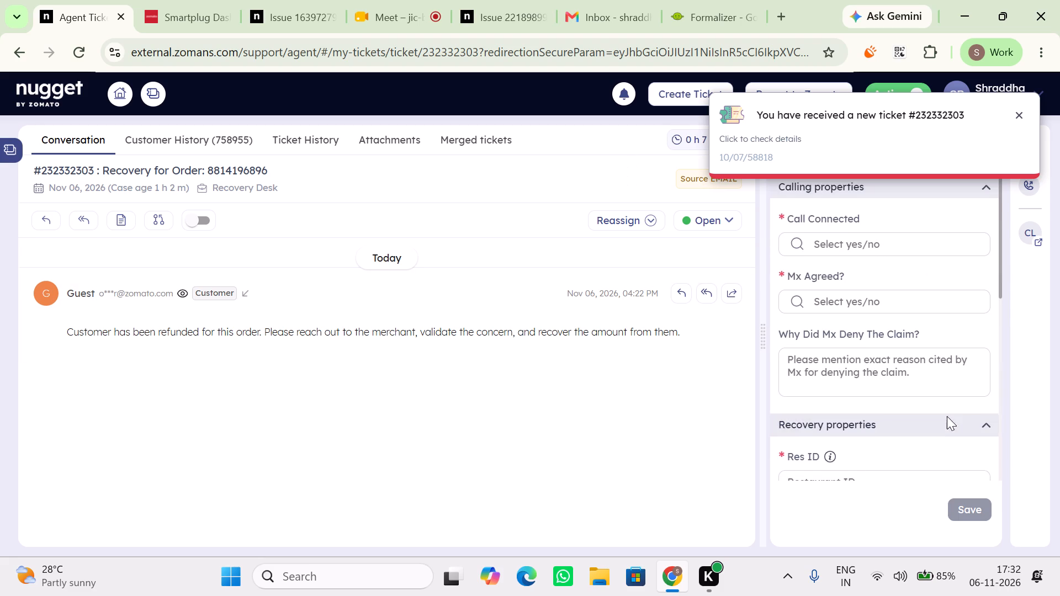
pyautogui.click(800, 246)
pyautogui.click(841, 253)
pyautogui.click(848, 265)
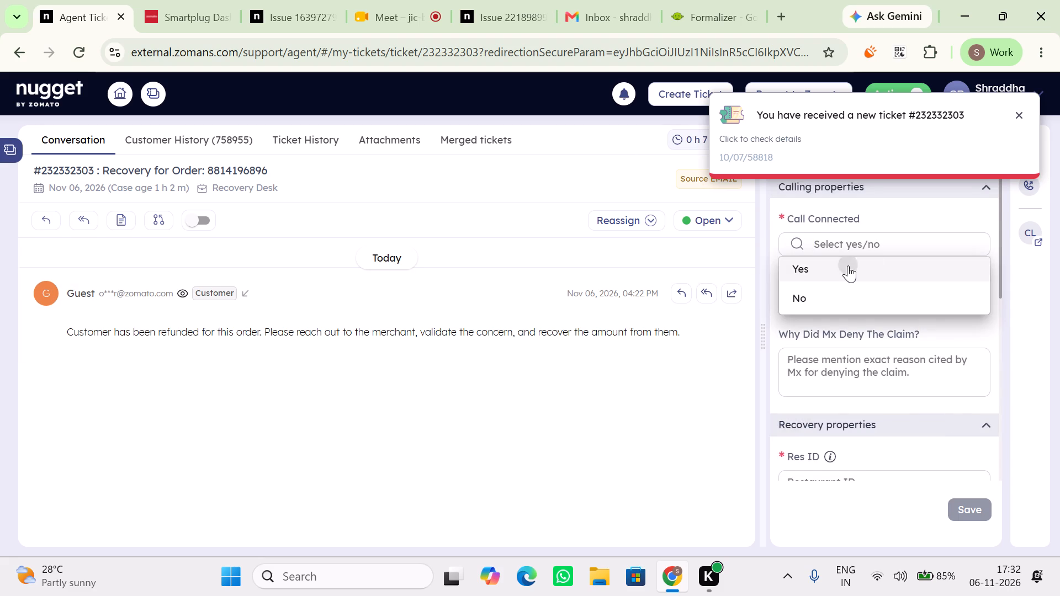
pyautogui.click(865, 294)
pyautogui.click(798, 334)
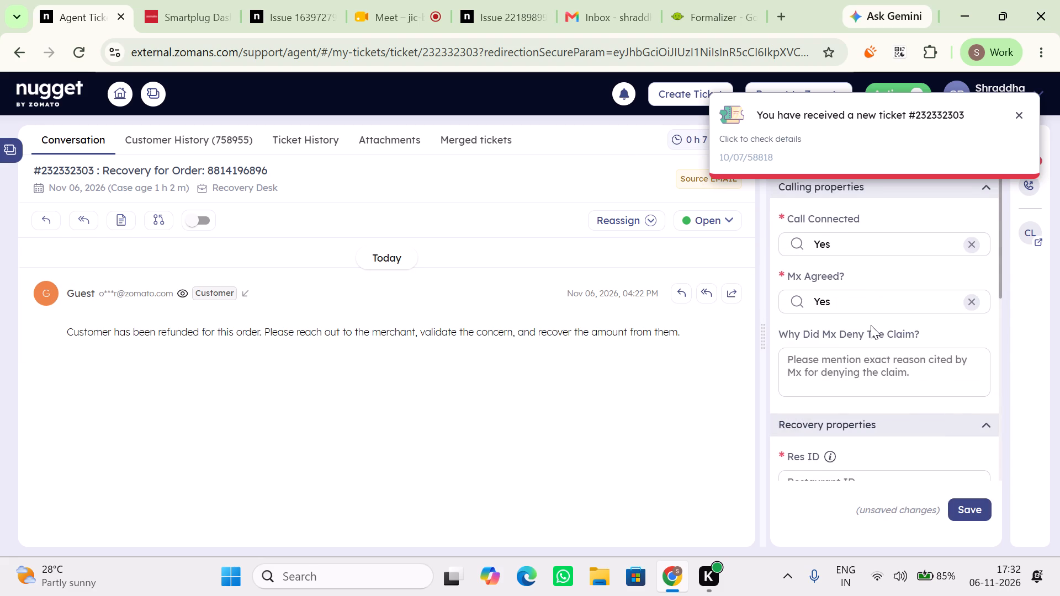
pyautogui.moveTo(871, 325); pyautogui.dragTo(846, 312)
pyautogui.click(846, 312)
pyautogui.click(810, 348)
# Copy the Kaish Momos merchant ID from the Smartplug order page.
pyautogui.click(208, 2)
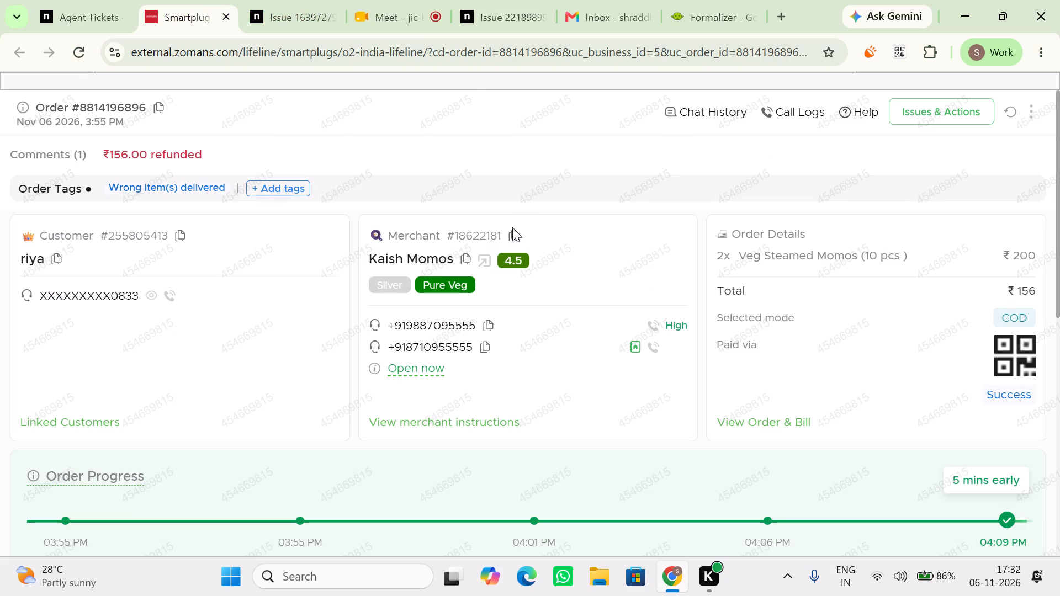
pyautogui.click(512, 232)
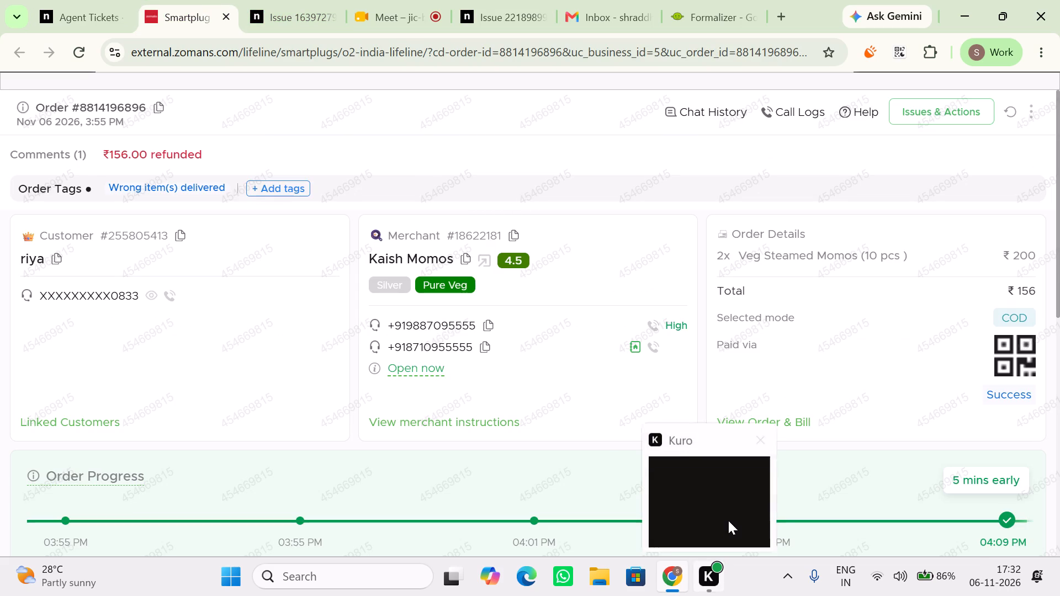